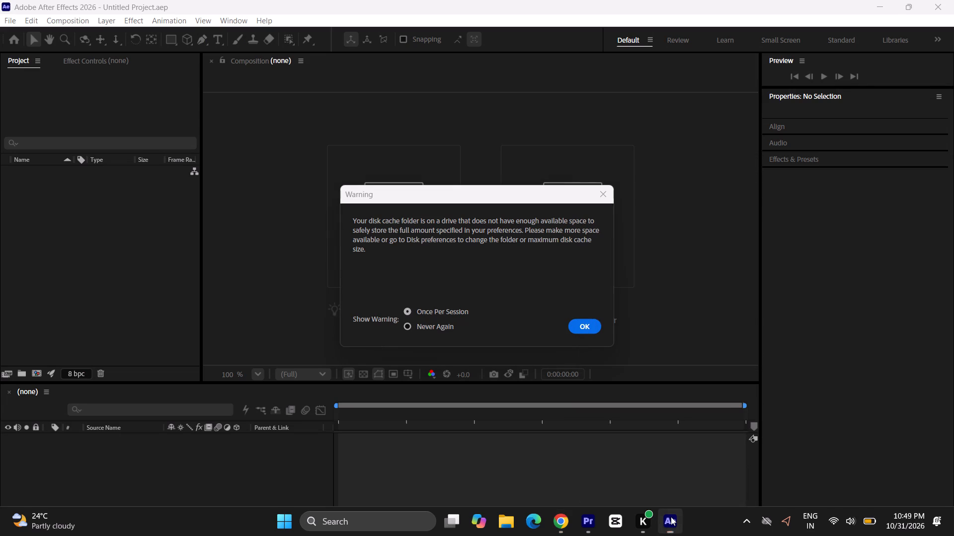
drag(674, 520, 591, 525)
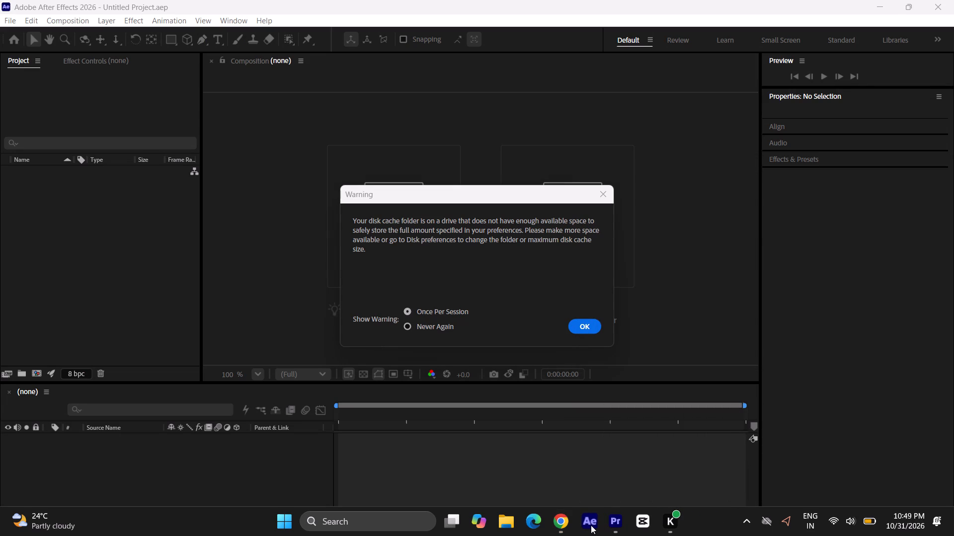
drag(591, 525, 618, 527)
Dismiss the disk cache warning and create a new composition, 1080 px wide by 1920 px high, with the aspect ratio unlocked.
click(584, 328)
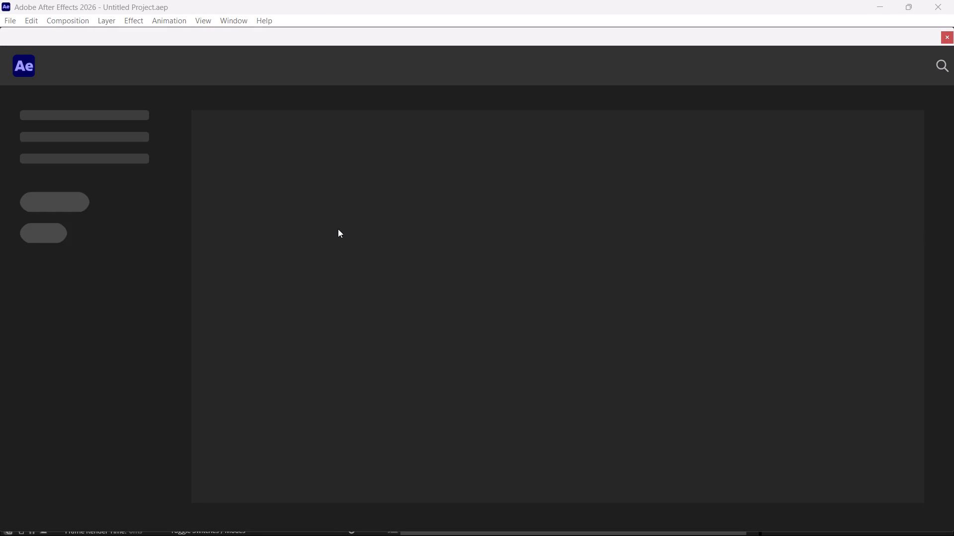
click(559, 342)
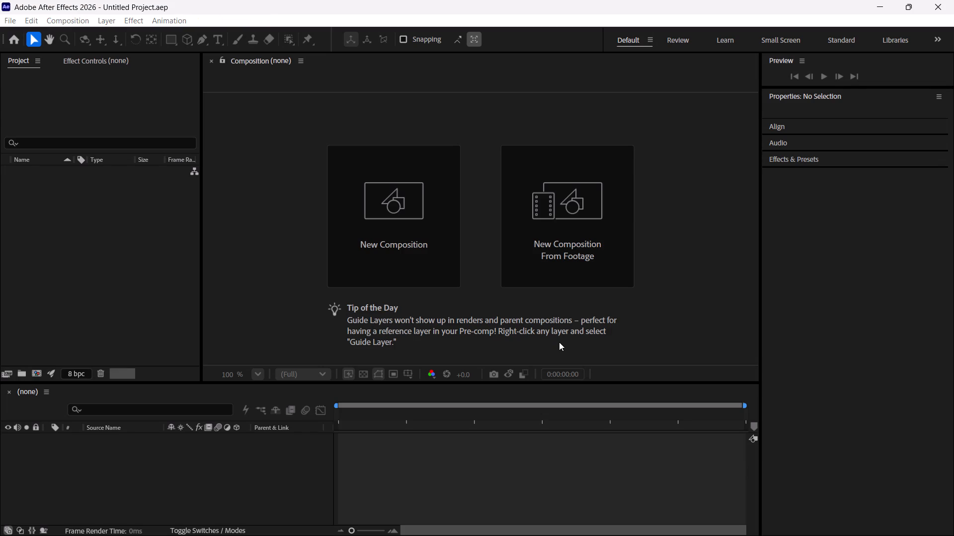
click(428, 206)
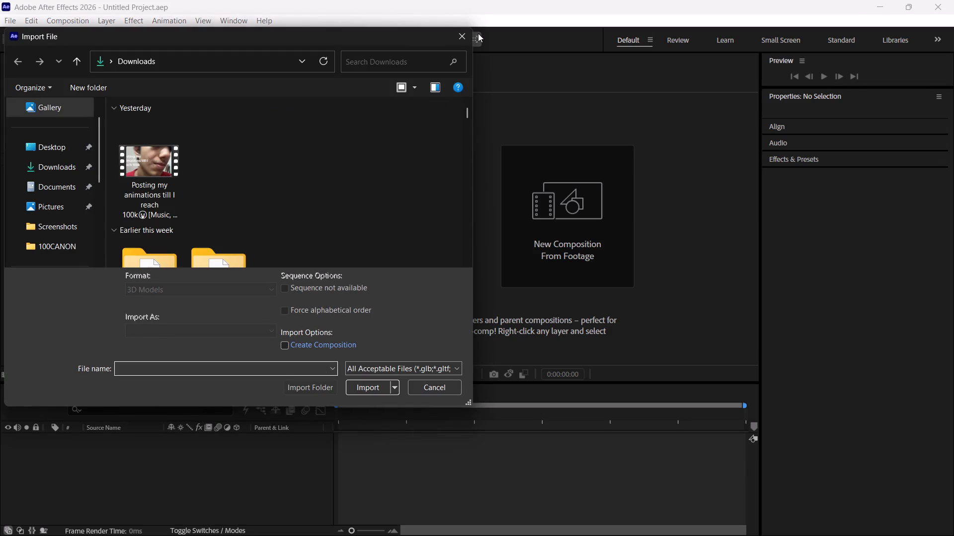
click(464, 32)
click(389, 230)
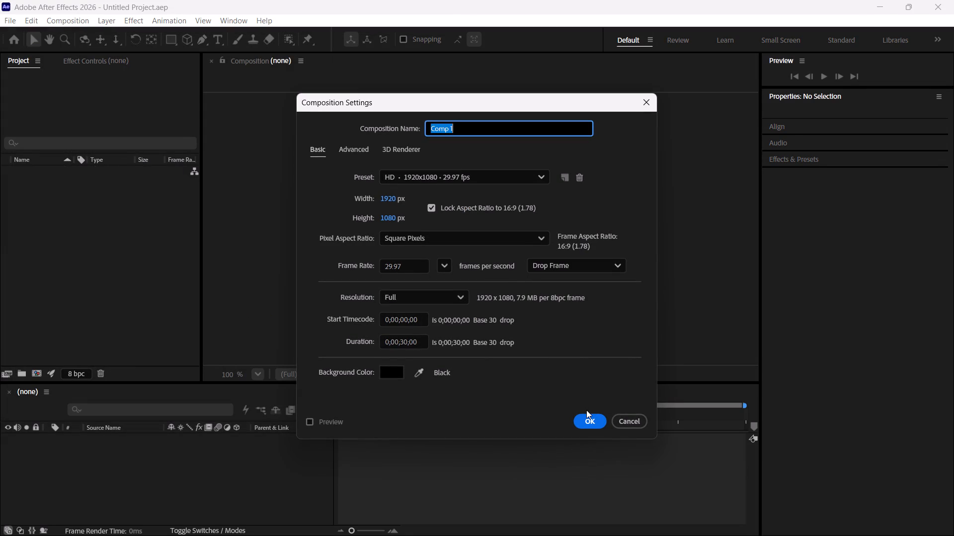
click(402, 199)
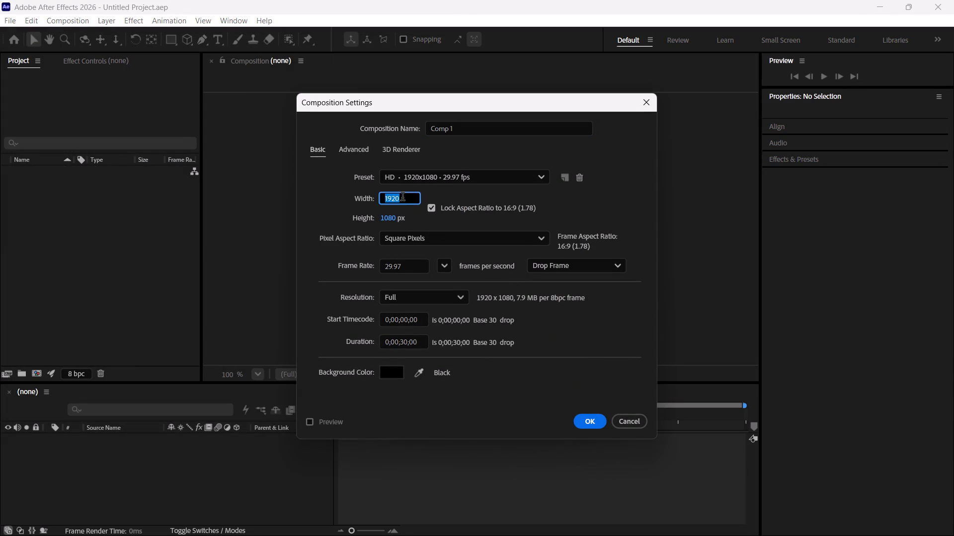
text(1080)
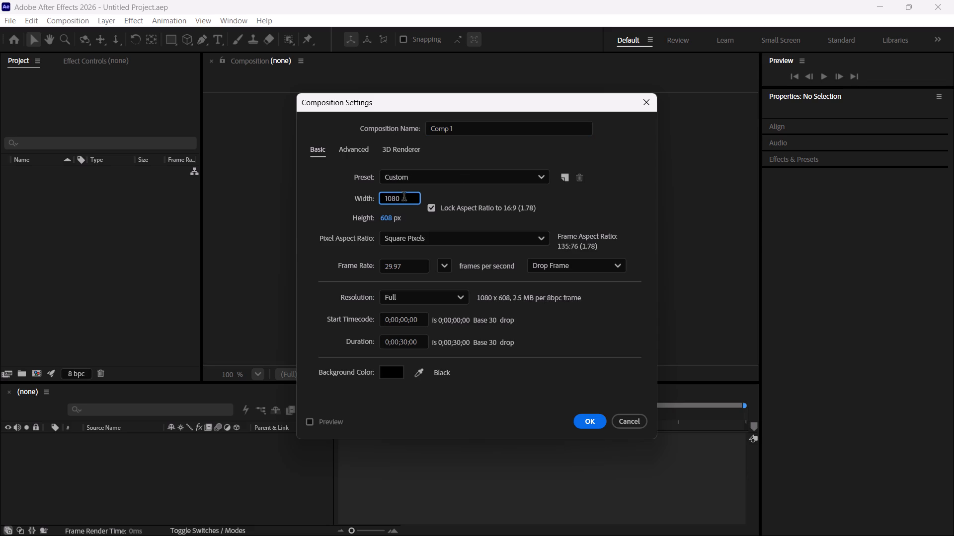
click(393, 218)
text(1920)
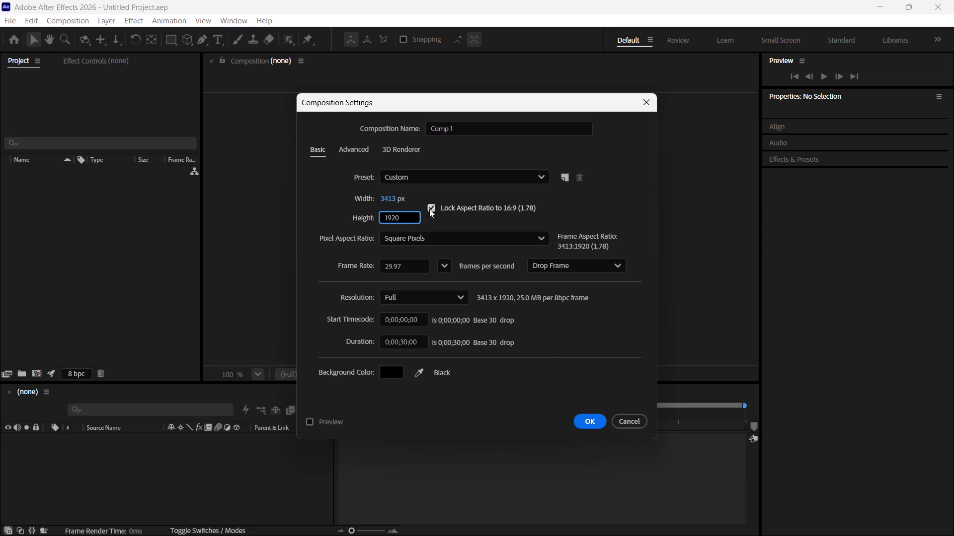
click(429, 207)
click(386, 197)
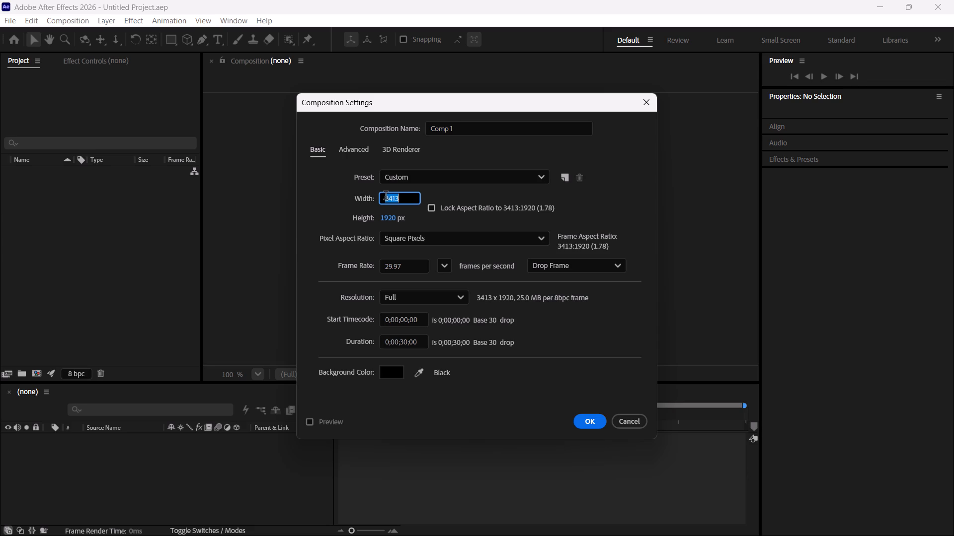
text(1080)
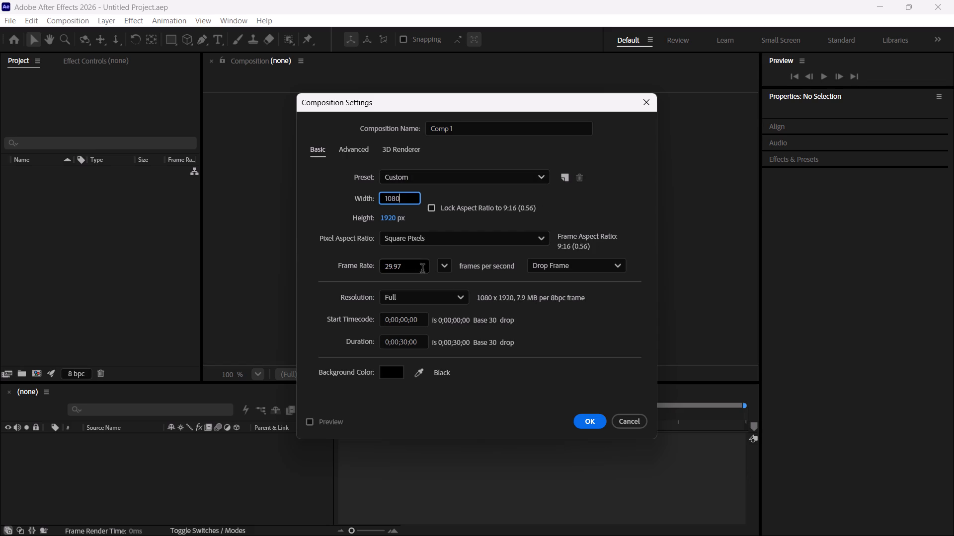
click(580, 416)
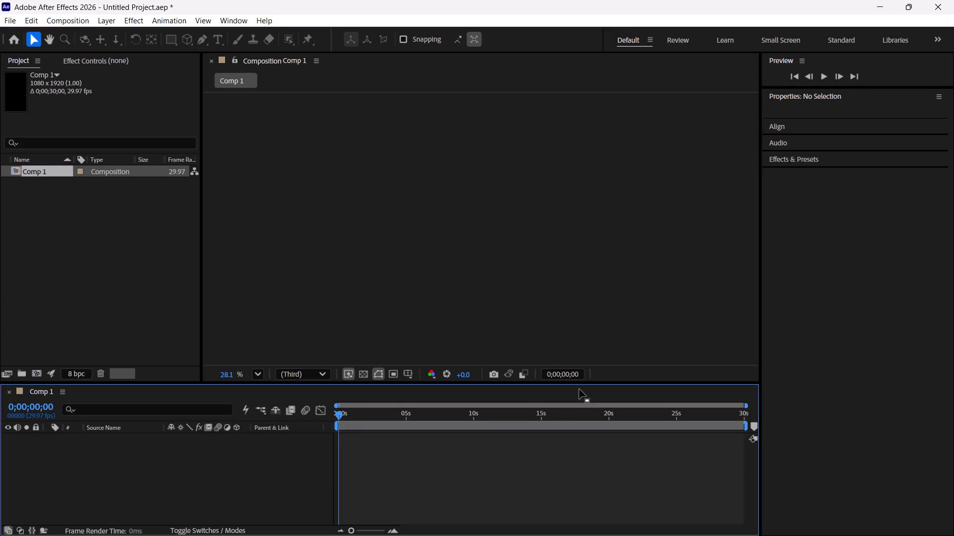
scroll(458, 219, down, 2)
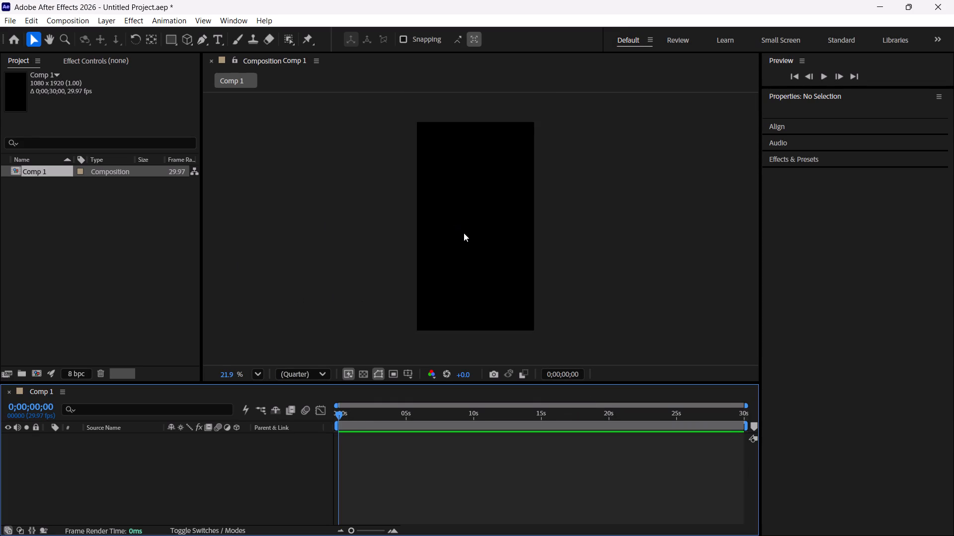
click(581, 519)
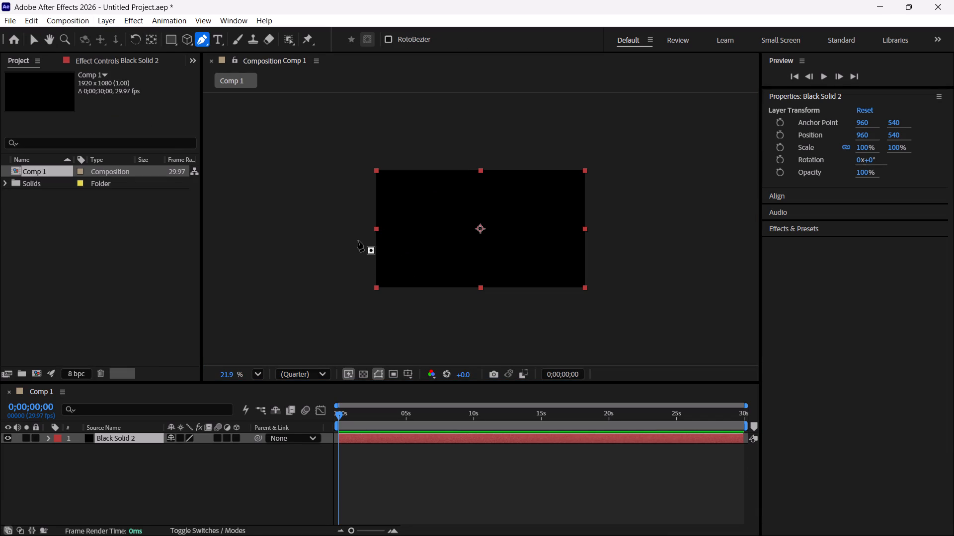
ctrl+click(157, 439)
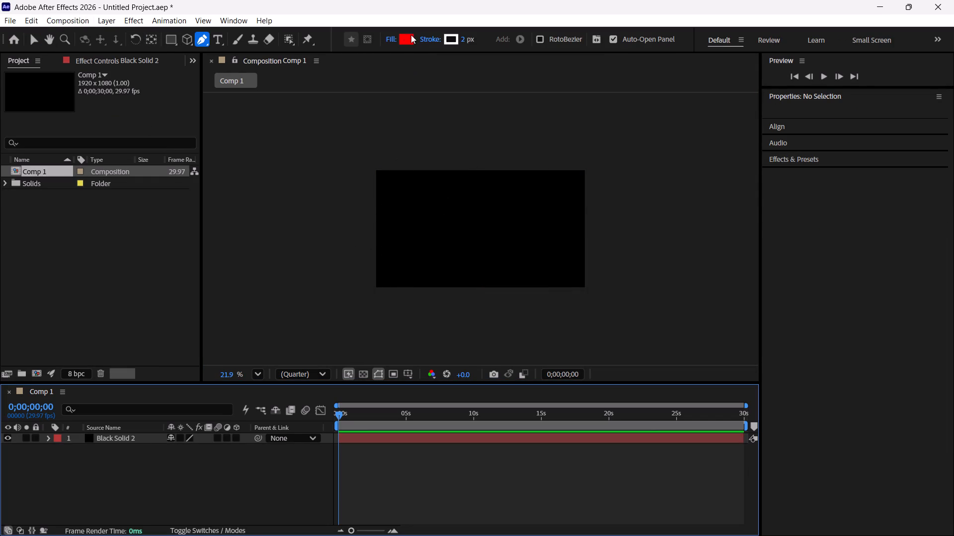
click(434, 37)
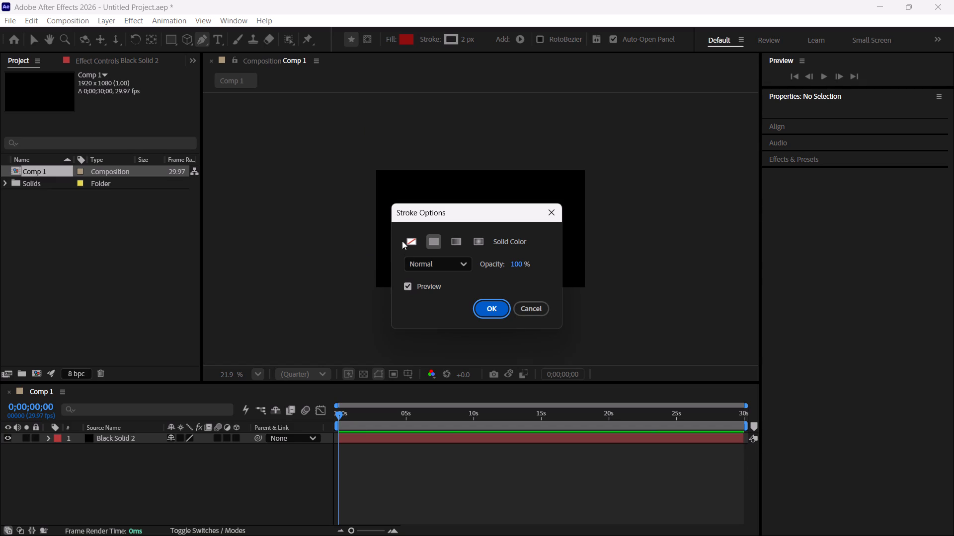
click(402, 241)
click(417, 239)
click(485, 302)
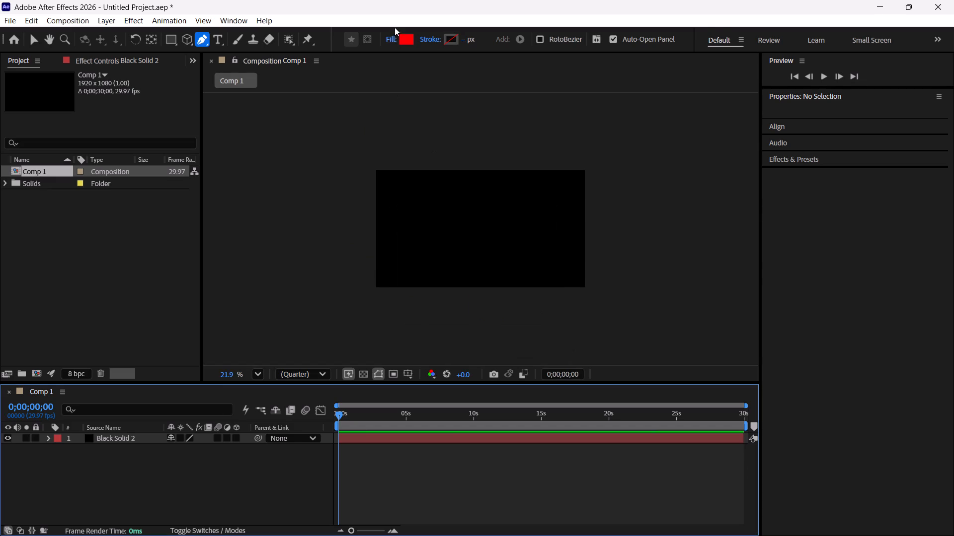
Set the Pen tool's shape fill to None.
click(395, 27)
click(397, 40)
click(396, 238)
click(402, 239)
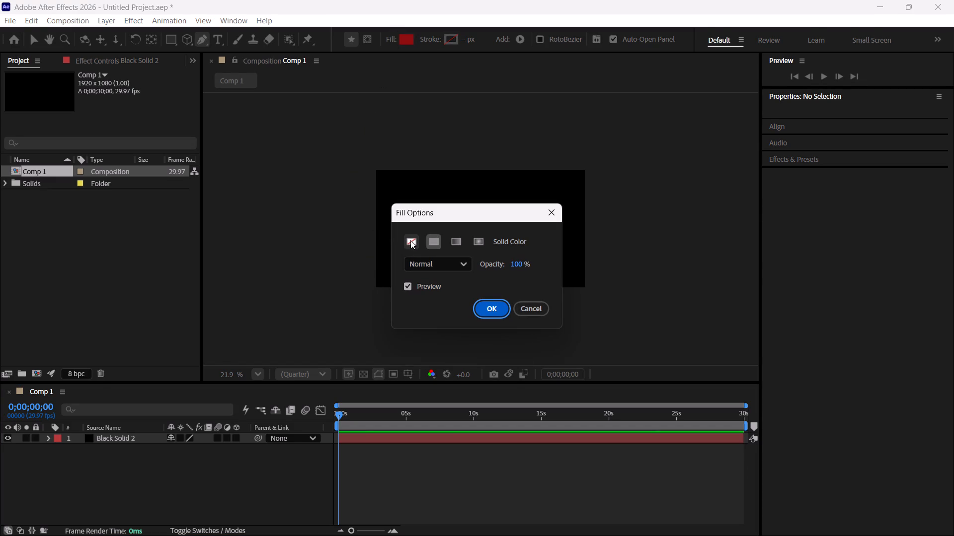
click(410, 240)
click(490, 312)
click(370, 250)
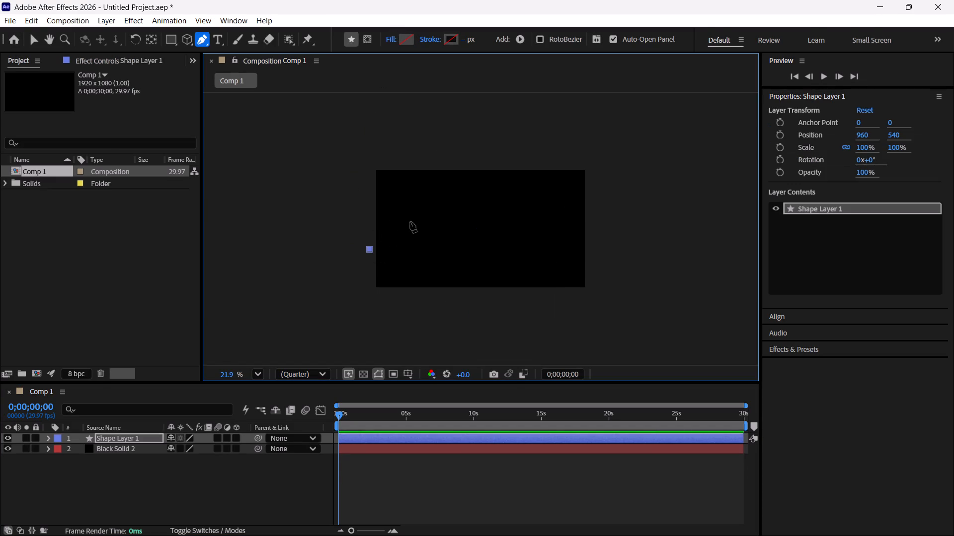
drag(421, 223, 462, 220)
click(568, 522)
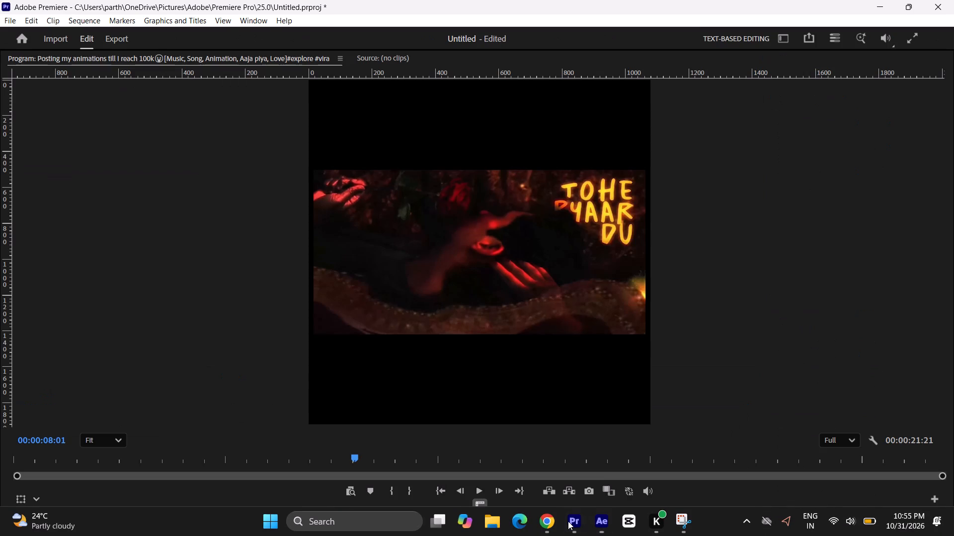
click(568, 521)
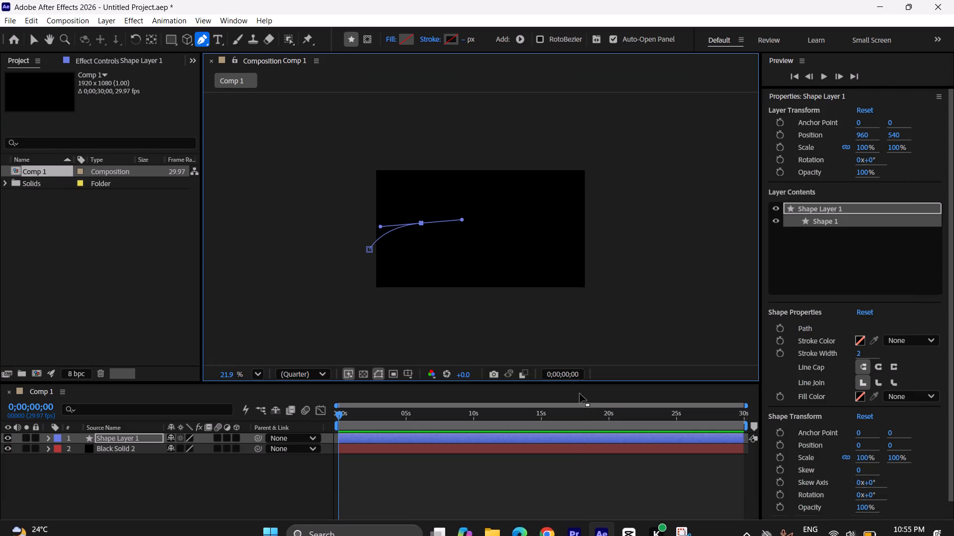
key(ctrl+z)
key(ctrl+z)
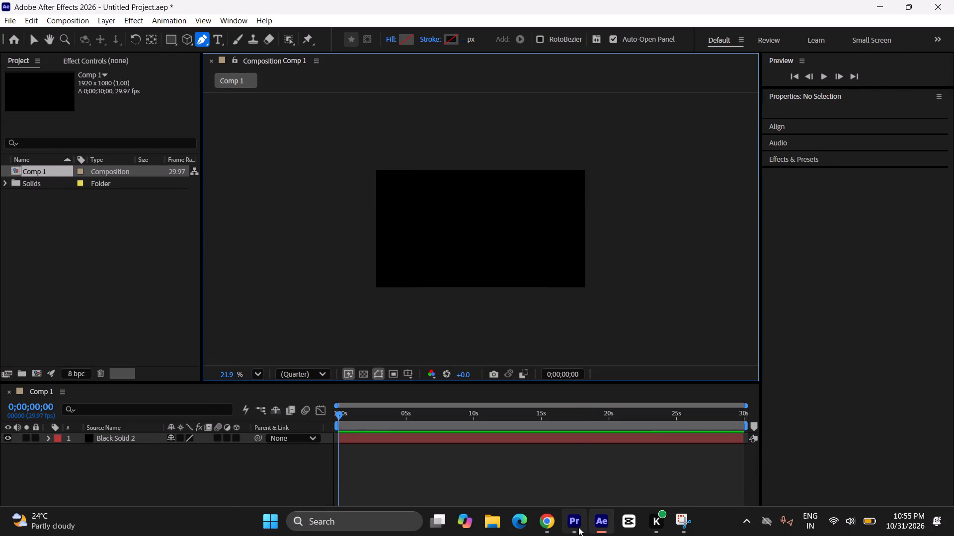
Draw a six-point wavy ribbon path across the composition, extending past both side edges, checking its shape against the reference in Premiere Pro.
click(576, 528)
click(576, 528)
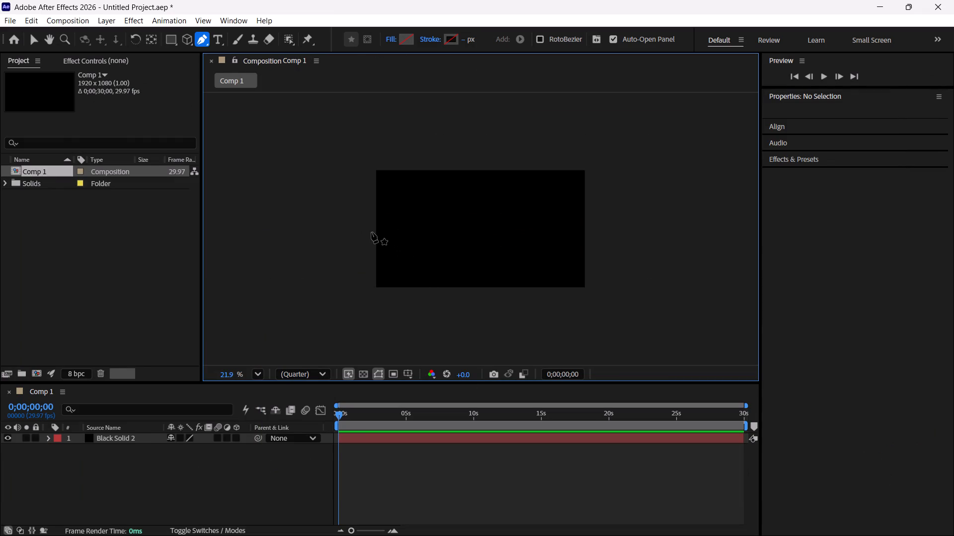
click(372, 231)
drag(418, 255, 443, 264)
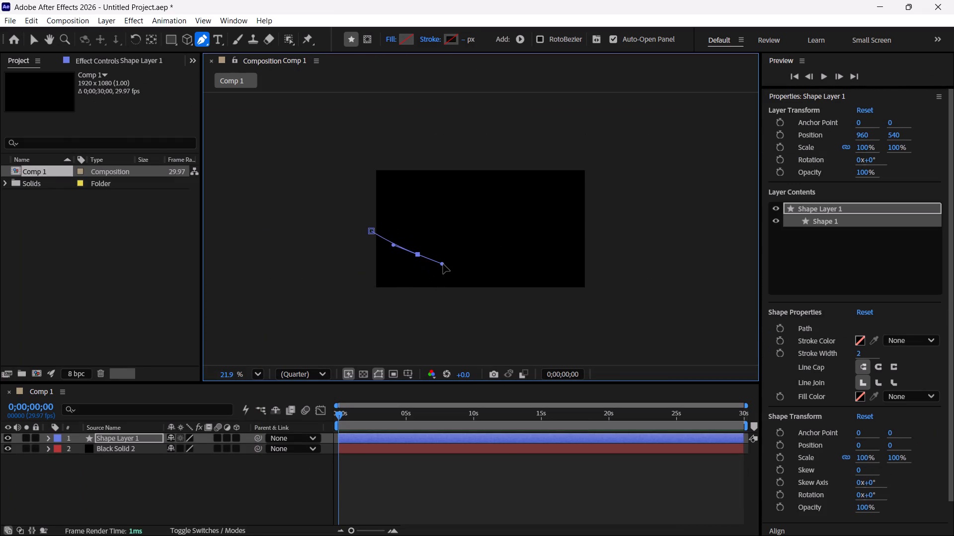
drag(443, 264, 450, 254)
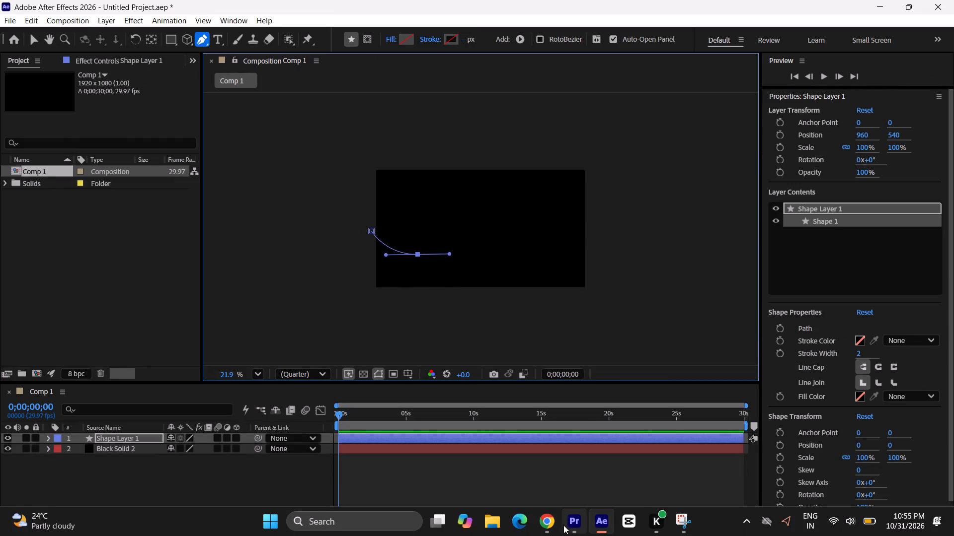
click(571, 524)
click(571, 524)
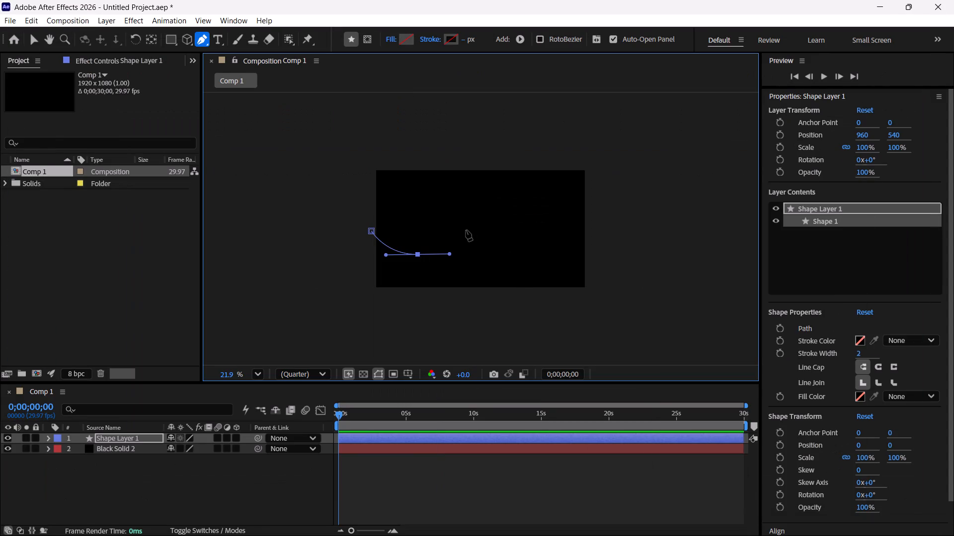
drag(466, 230, 503, 233)
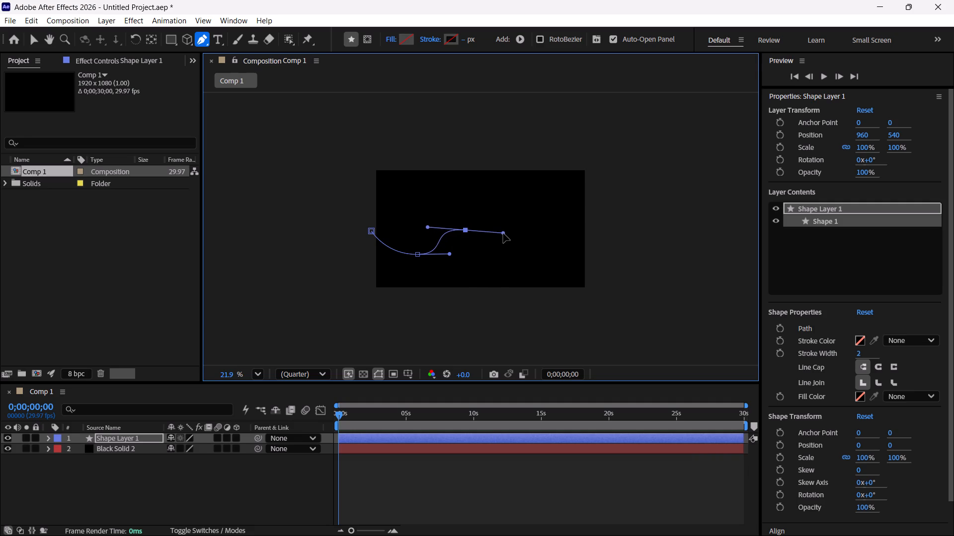
drag(503, 233, 507, 227)
drag(505, 253, 519, 259)
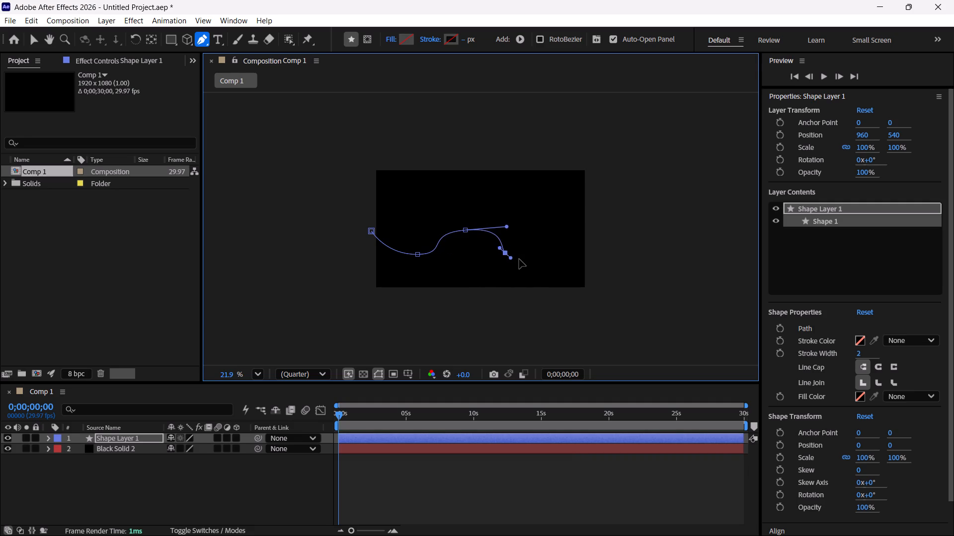
drag(519, 259, 524, 260)
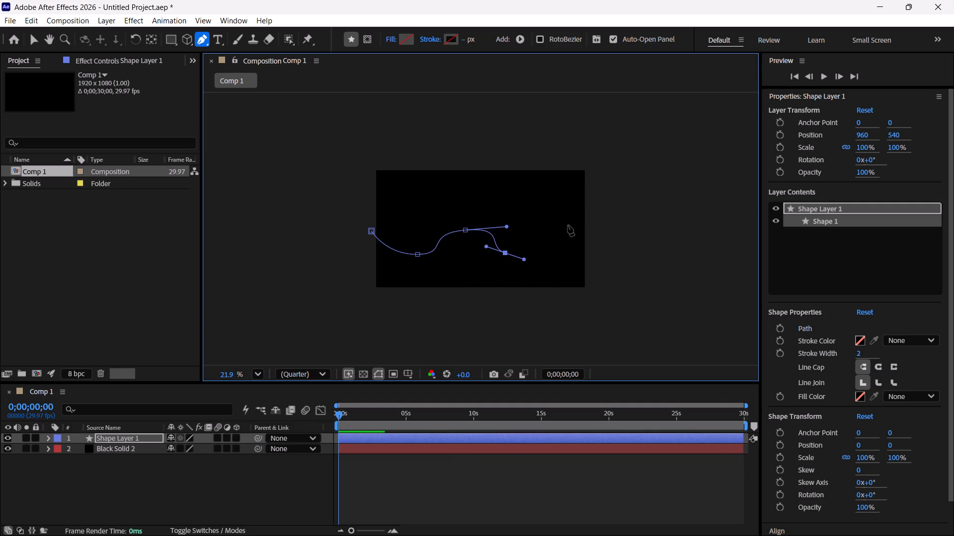
drag(568, 225, 598, 226)
drag(613, 259, 641, 258)
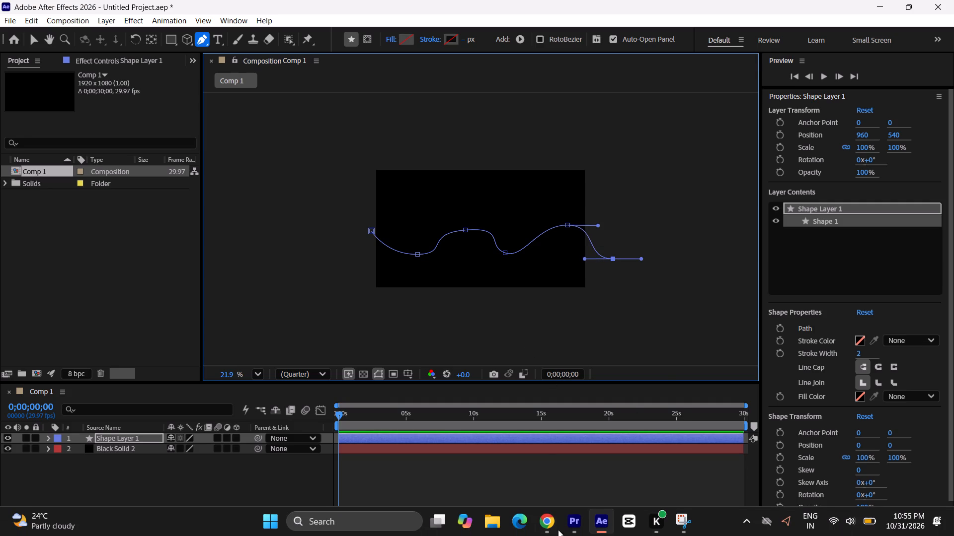
click(575, 520)
click(573, 510)
Switch to Chrome and copy the base colour #5B4532 from ChatGPT's ribbon base shape instructions.
click(549, 517)
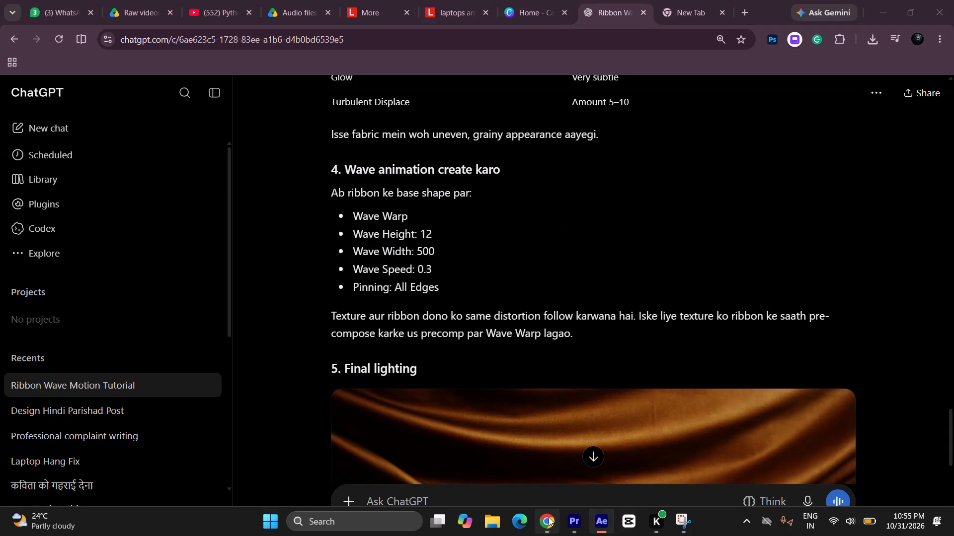
scroll(497, 311, up, 16)
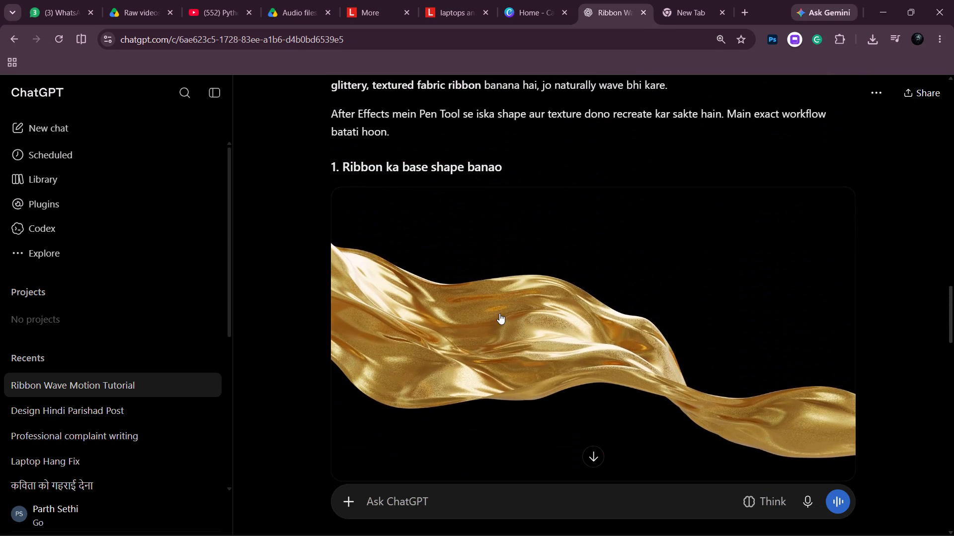
scroll(499, 313, down, 4)
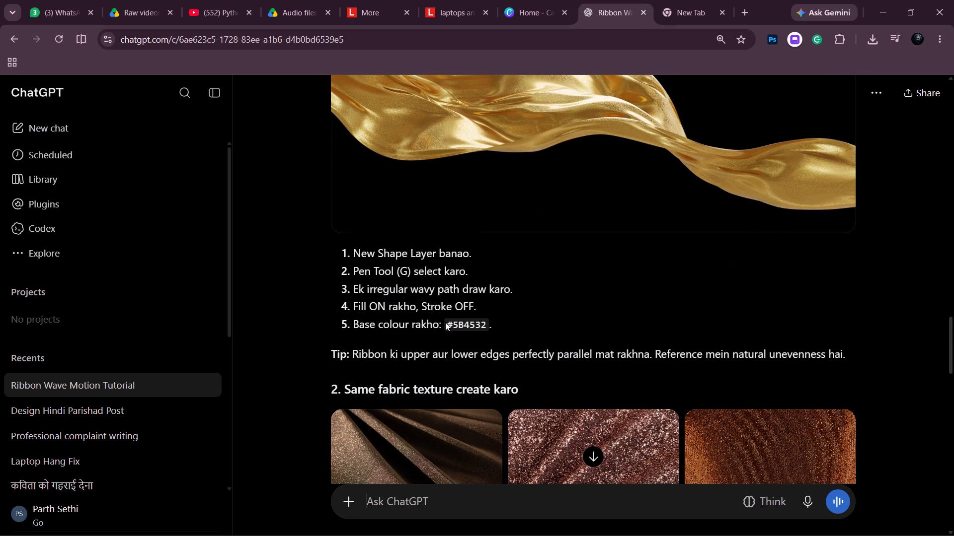
drag(449, 325, 485, 328)
key(ctrl+c)
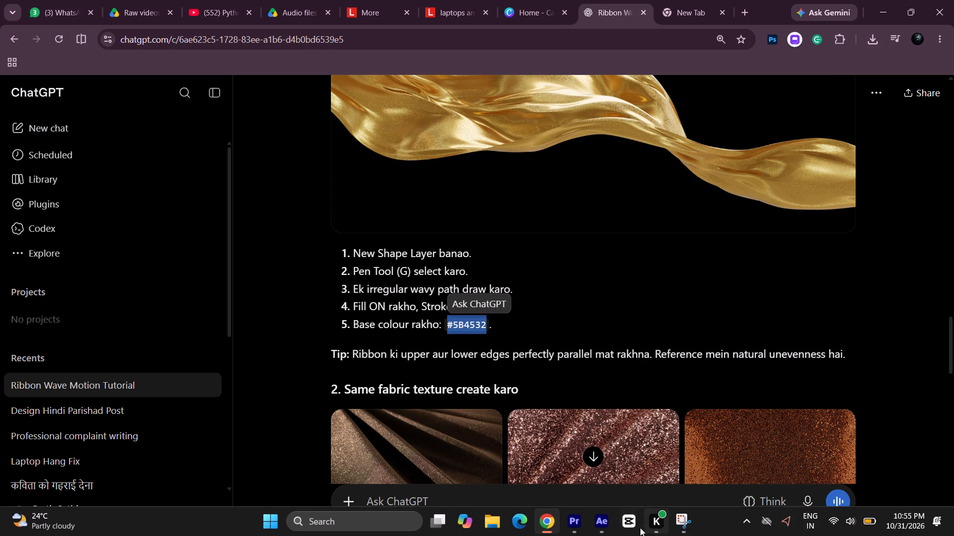
Switch to After Effects and set the wavy shape's fill type to Solid Color.
click(606, 531)
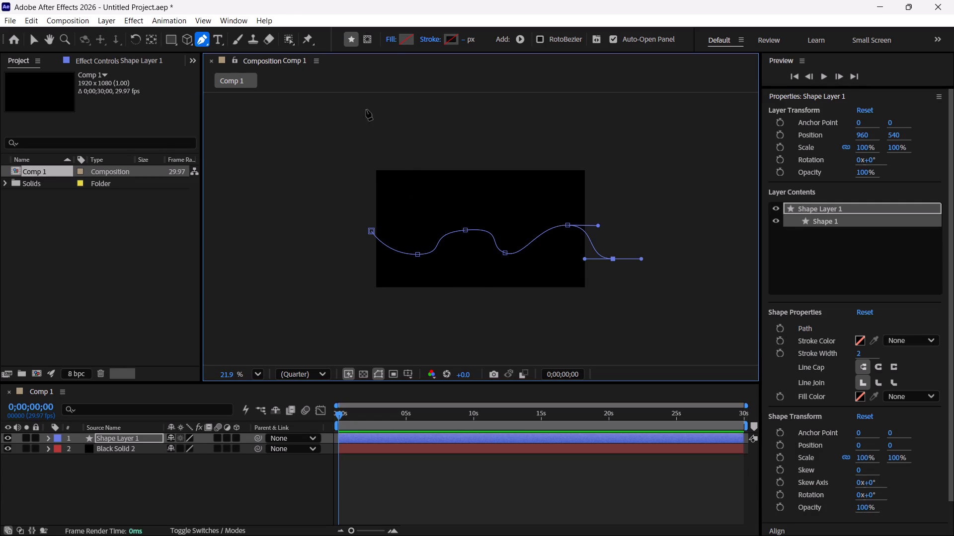
click(390, 37)
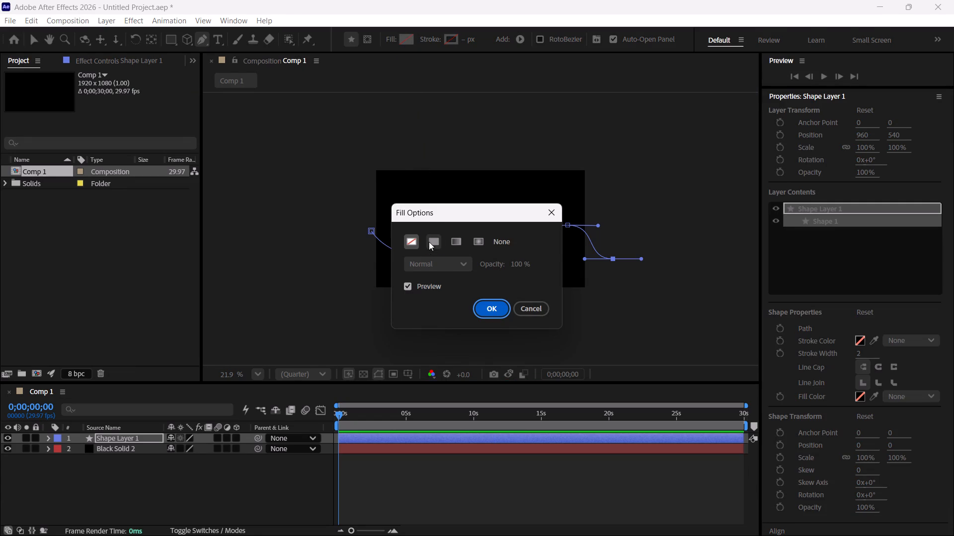
click(429, 242)
click(494, 305)
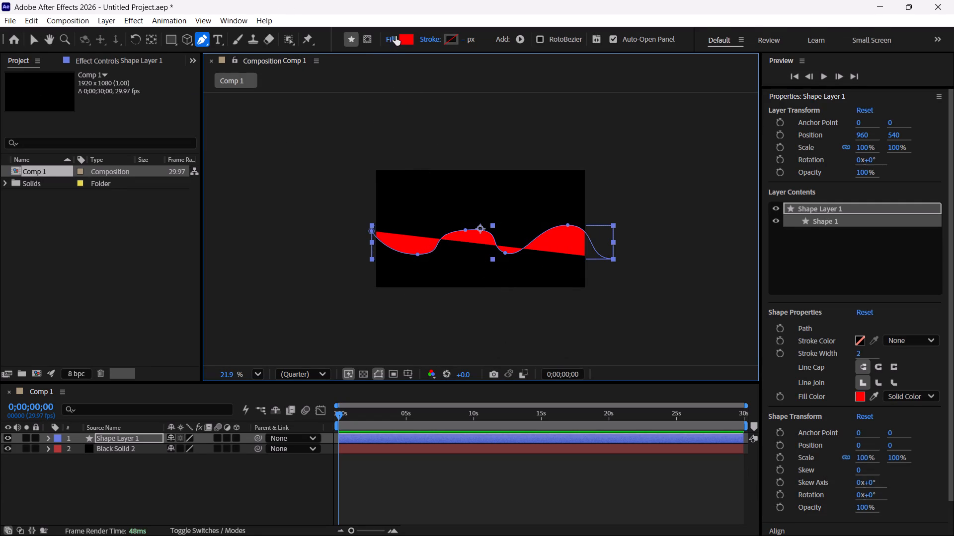
Set the shape's fill colour to 998944, starting from the copied 5B4532, and compare it with the reference in Premiere Pro.
click(404, 36)
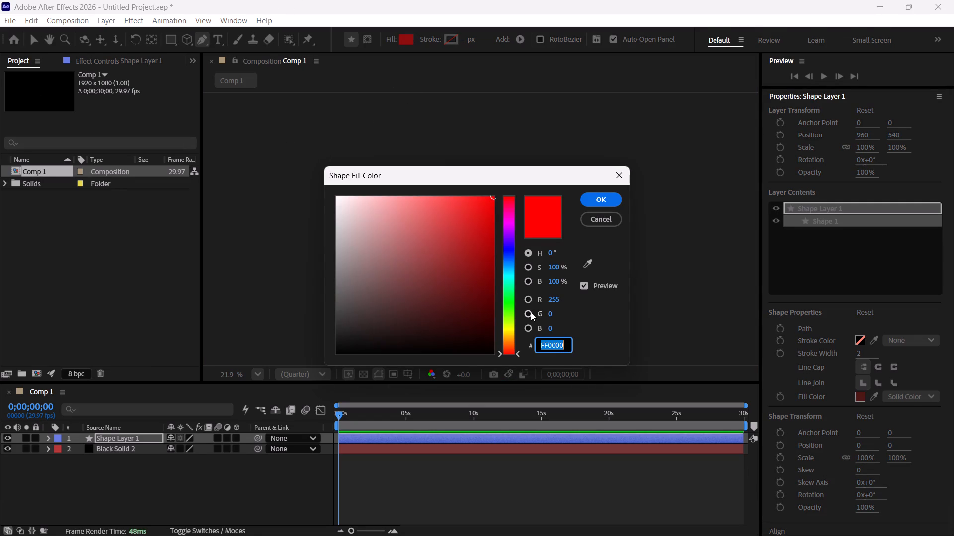
key(ctrl+v)
drag(402, 297, 423, 259)
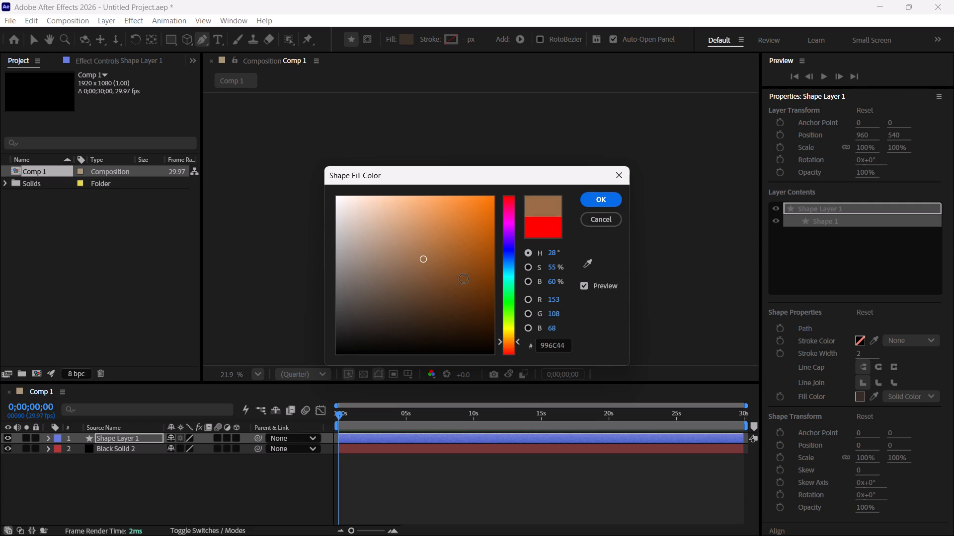
click(501, 330)
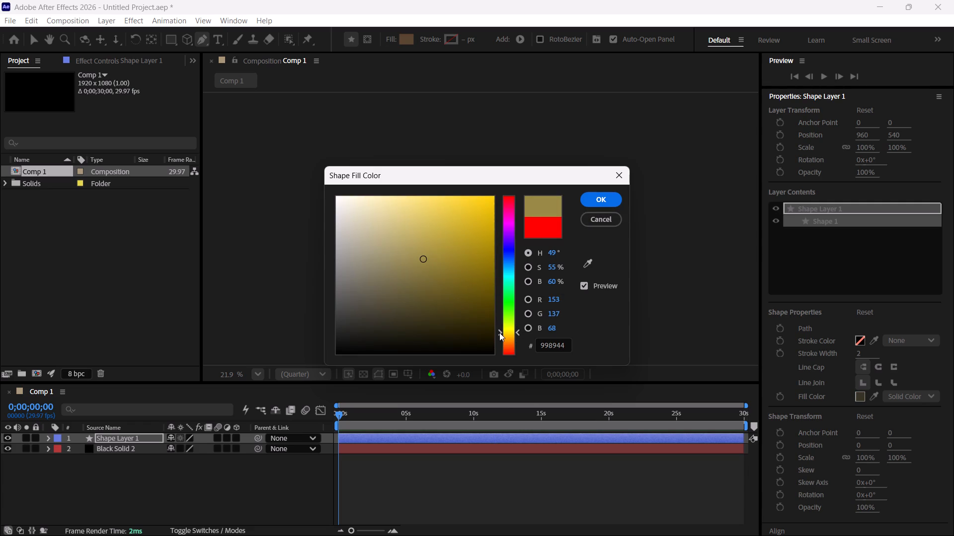
click(601, 196)
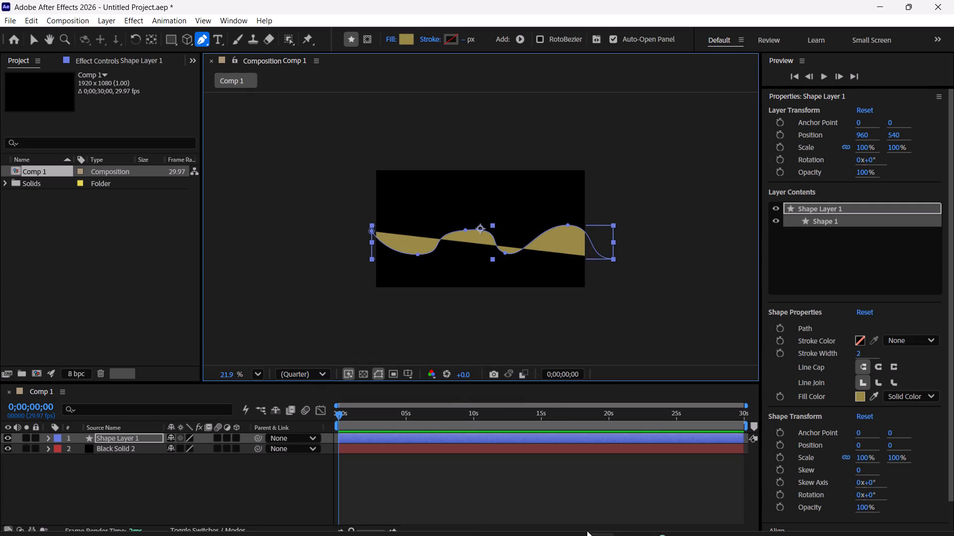
click(578, 527)
click(578, 526)
Switch to Chrome and read ChatGPT's instructions for creating the ribbon's fabric texture.
click(556, 526)
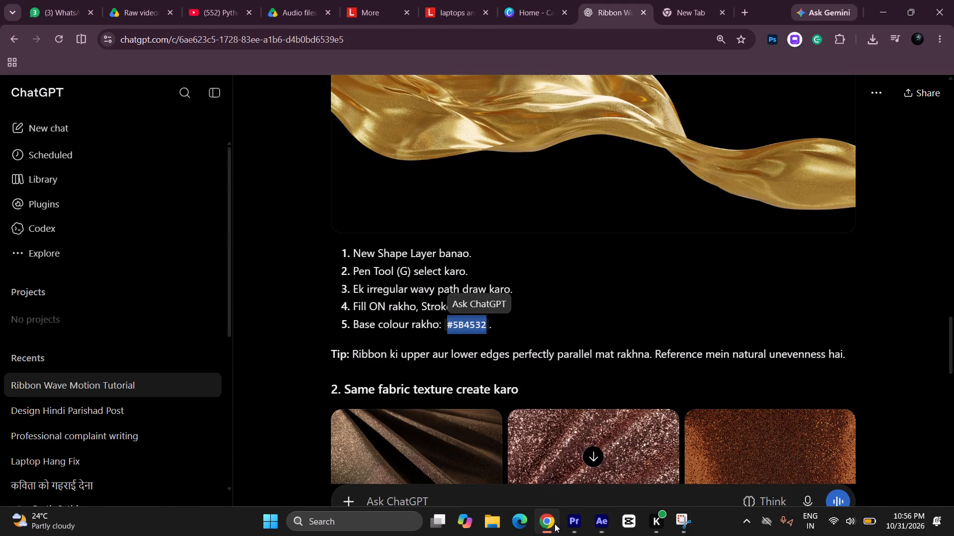
scroll(527, 349, down, 4)
click(297, 313)
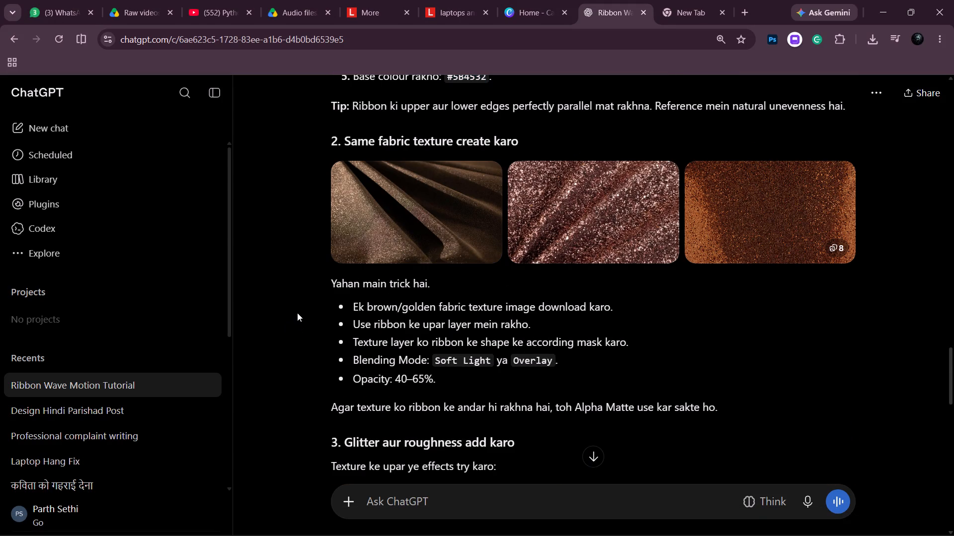
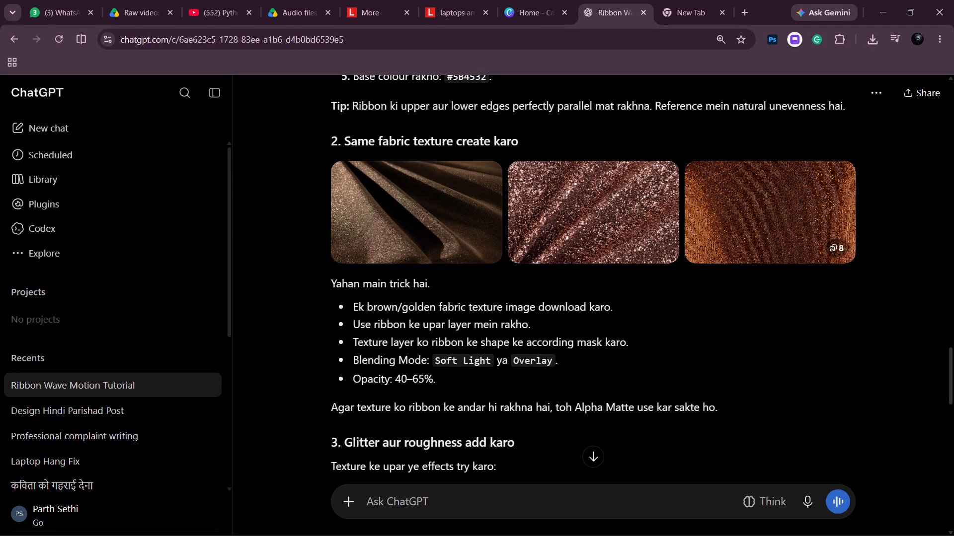
Copy the phrase "brown/golden fabric texture image" from ChatGPT's instructions and search Google for it in the new tab.
drag(368, 306, 500, 311)
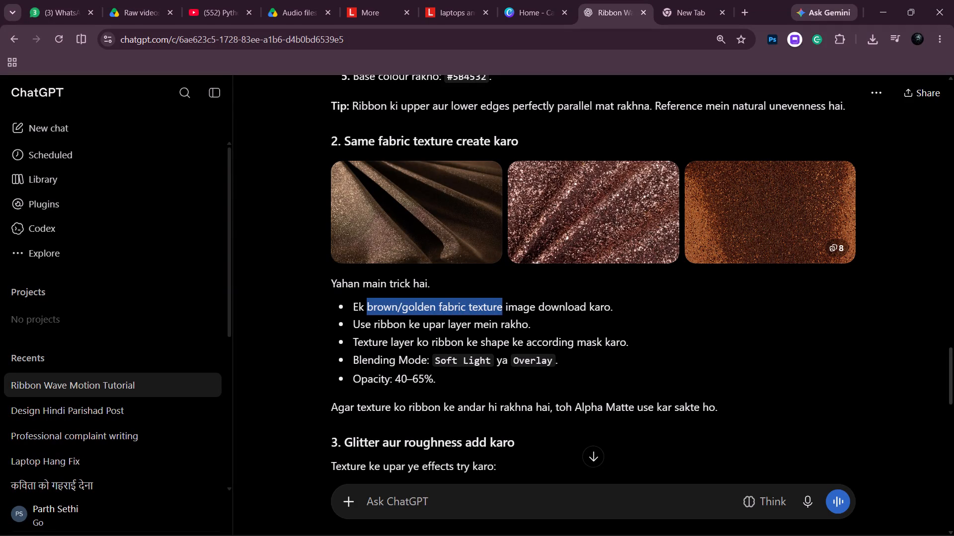
drag(500, 311, 534, 311)
key(ctrl+c)
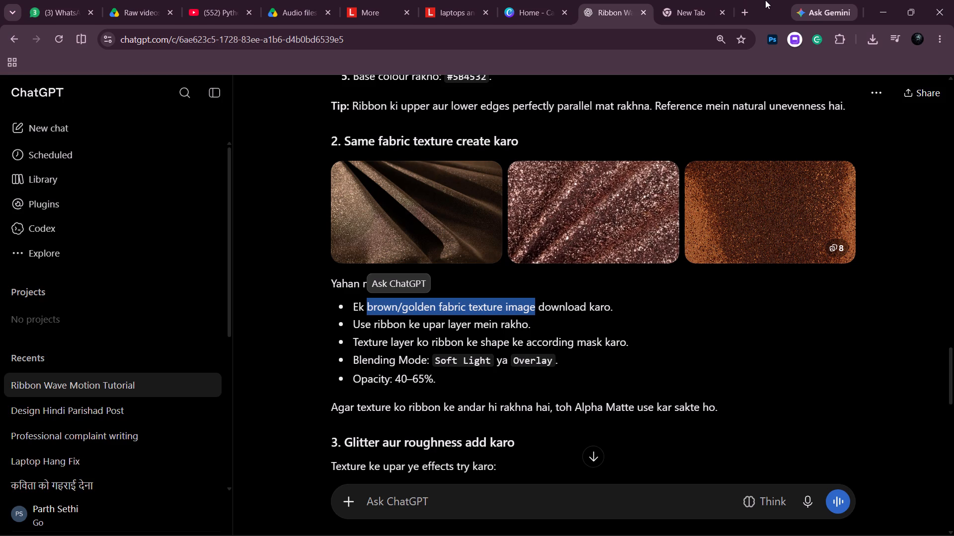
click(714, 0)
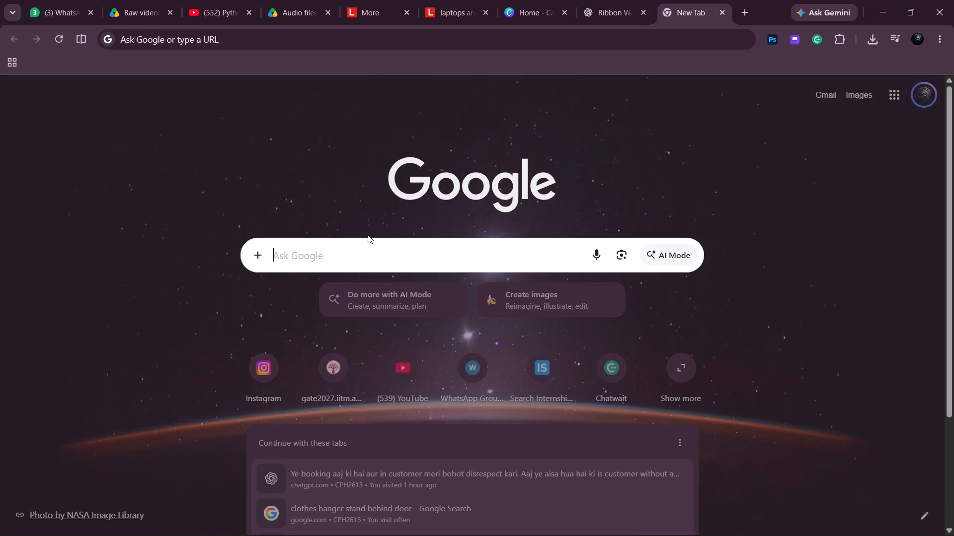
key(ctrl+v)
key(Return)
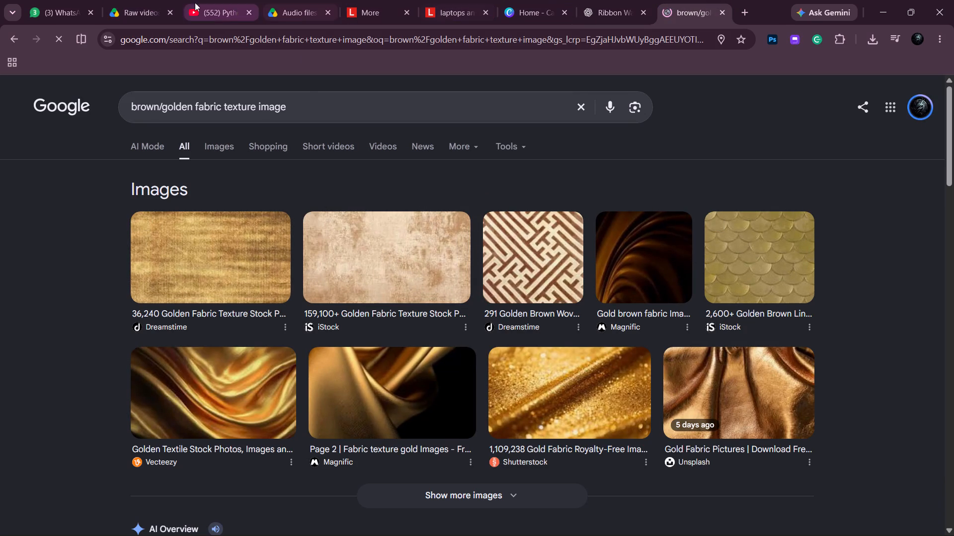
Switch to Premiere Pro to check the ribbon's look in the reference frame, and return to Chrome.
click(579, 530)
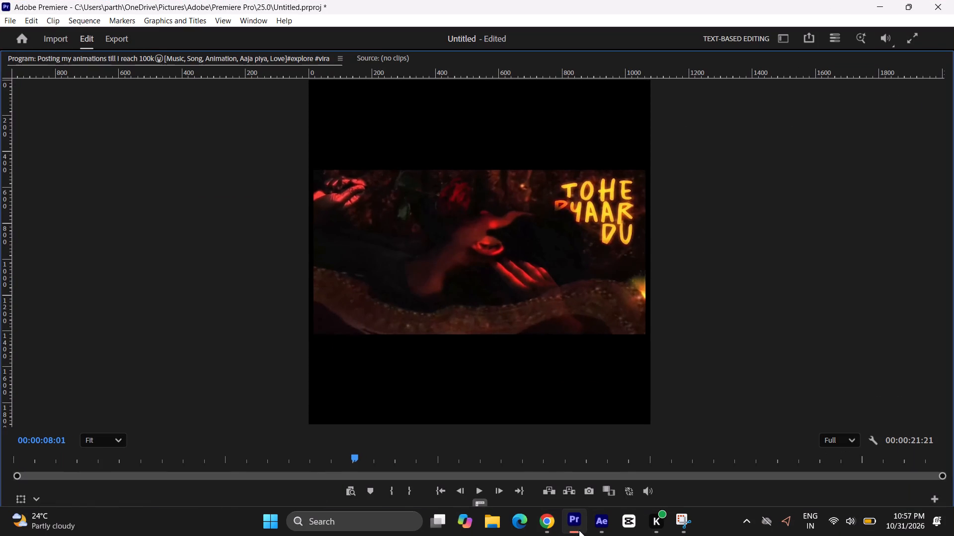
click(577, 528)
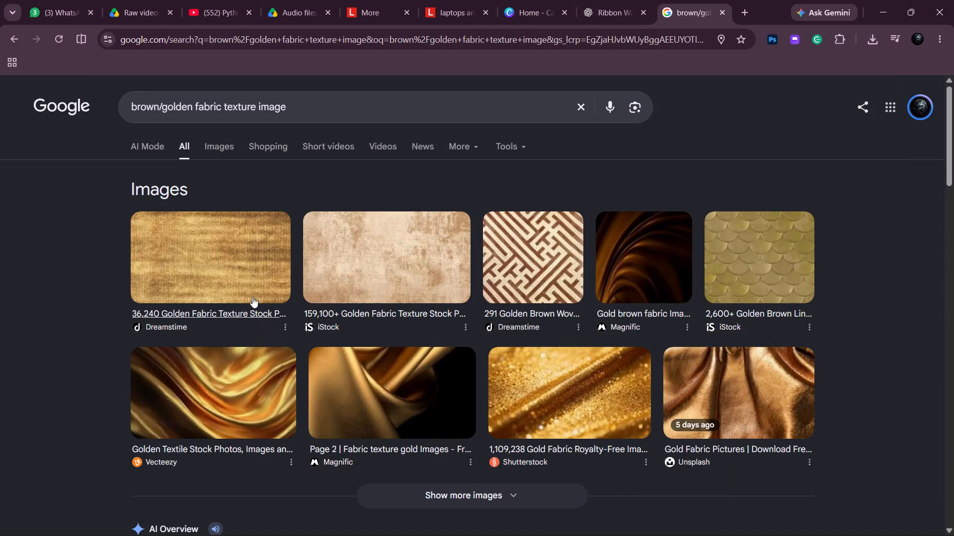
Open the Dreamstime golden fabric texture result and download the DepositPhotos golden metallic fabric image from its related images.
right_click(250, 274)
click(79, 218)
click(218, 250)
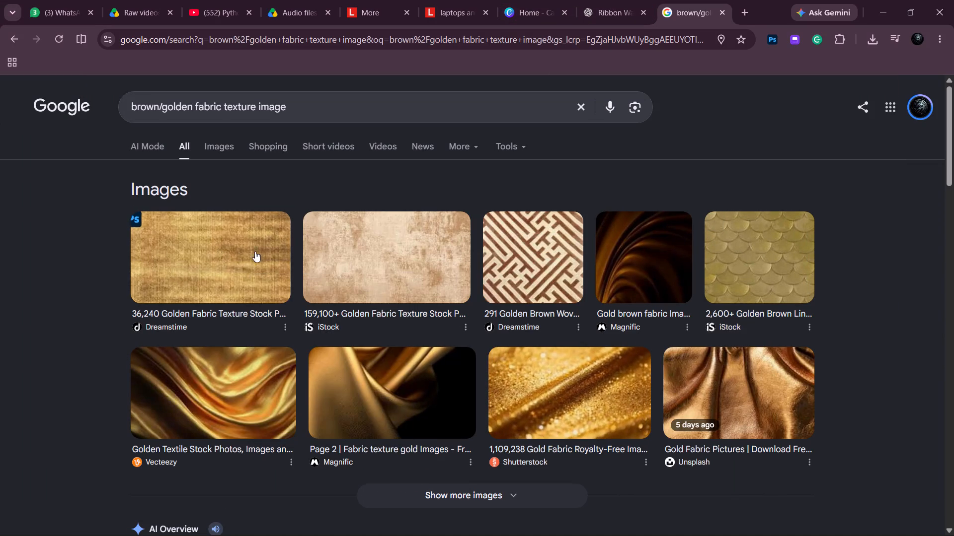
scroll(811, 379, down, 5)
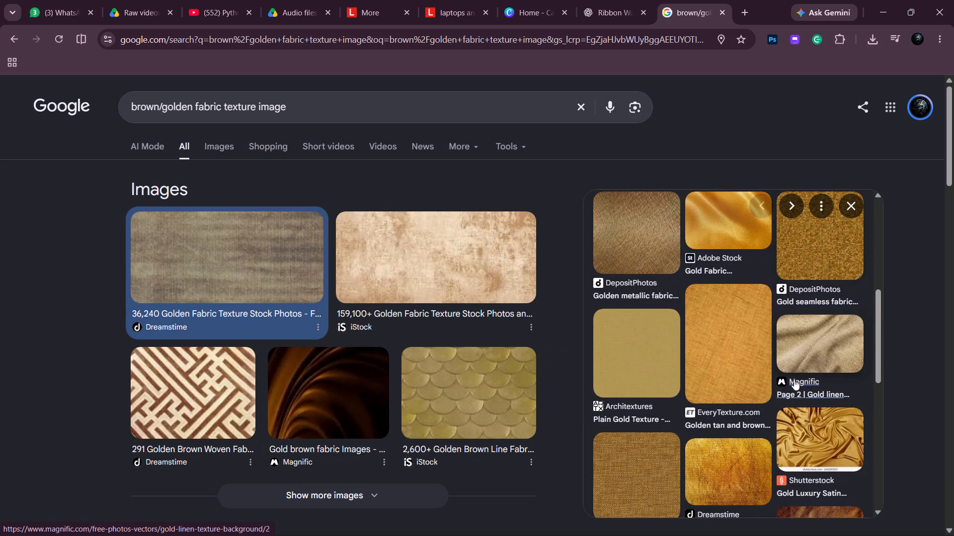
right_click(617, 238)
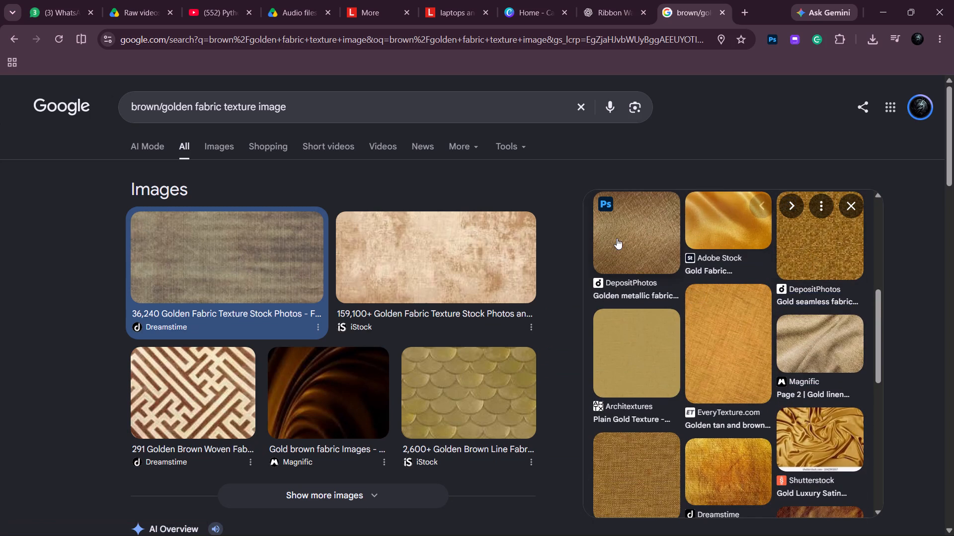
click(677, 276)
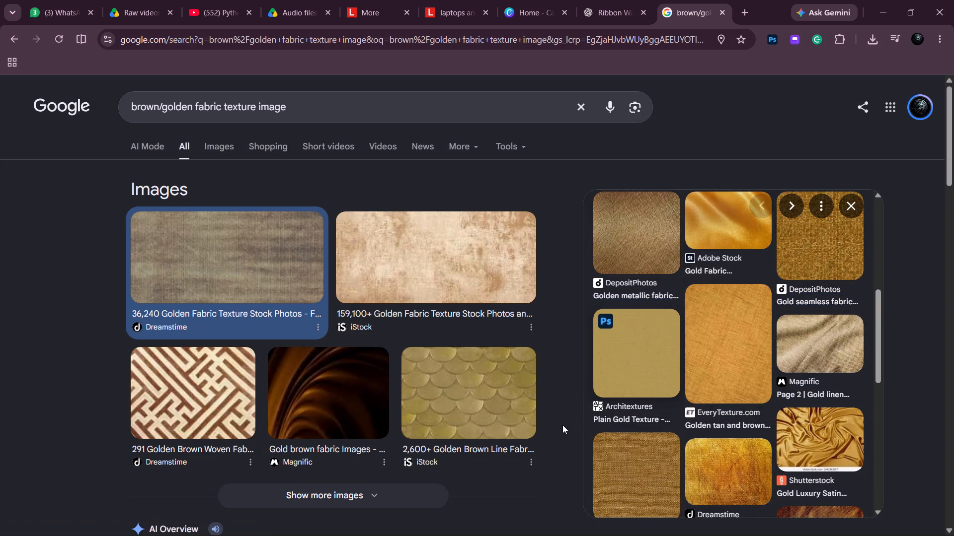
click(561, 438)
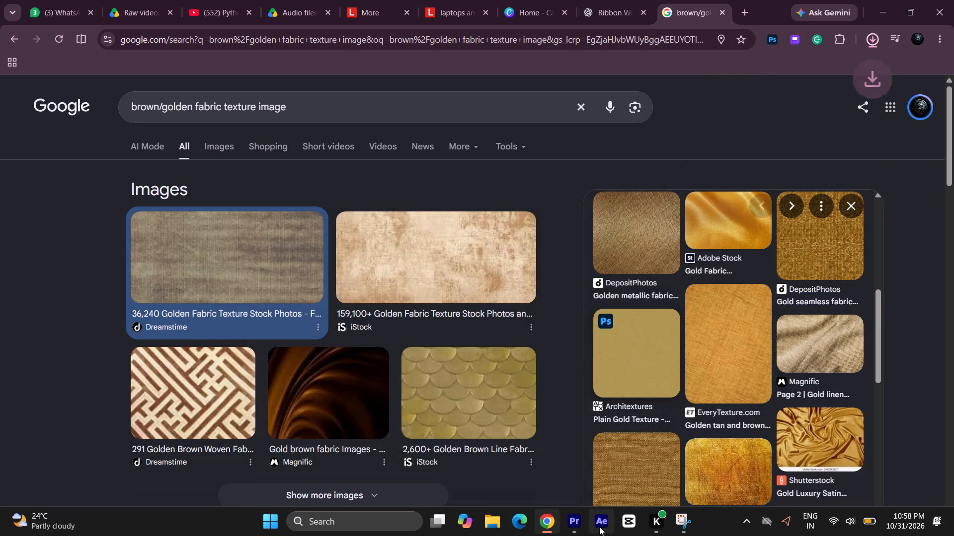
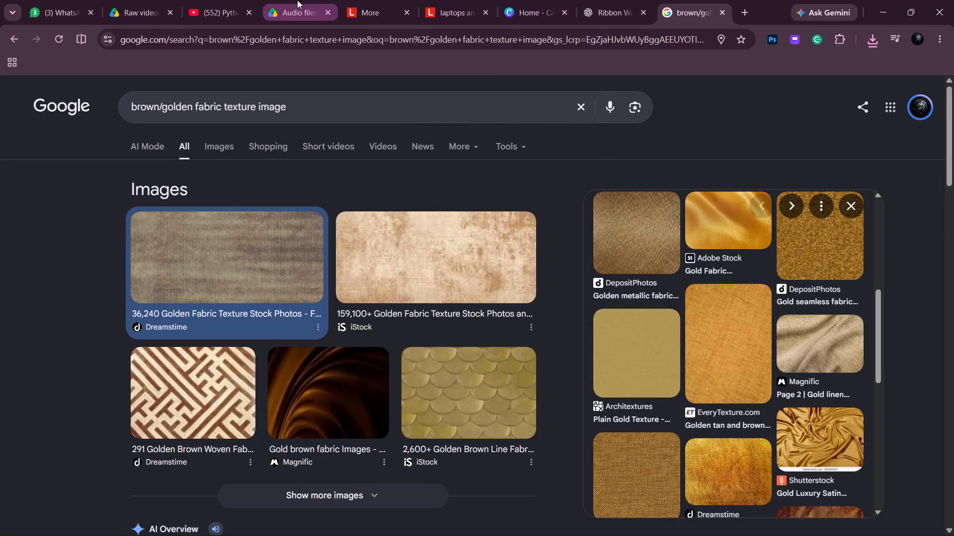
Switch to After Effects and import the downloaded golden fabric texture, images (1).jpg, into the project.
click(593, 0)
click(513, 329)
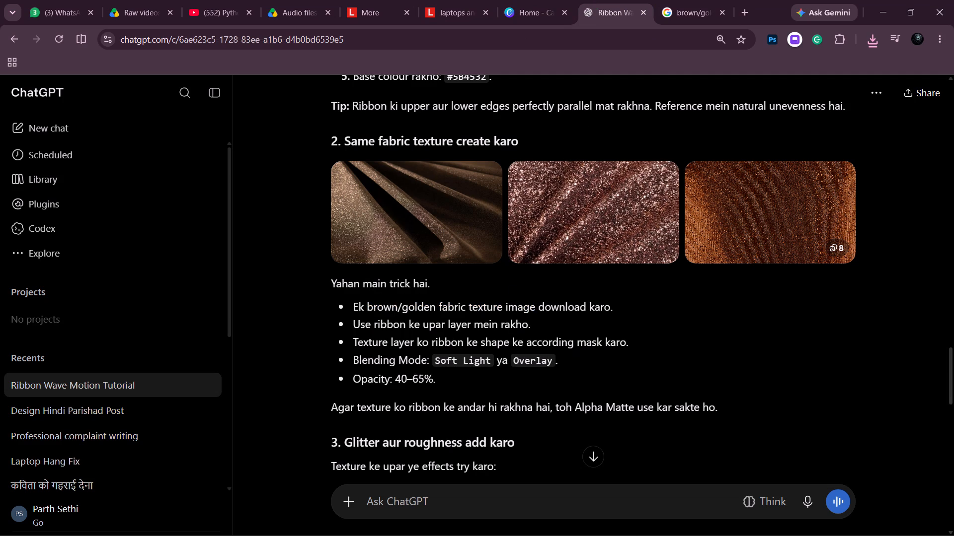
click(601, 524)
right_click(70, 237)
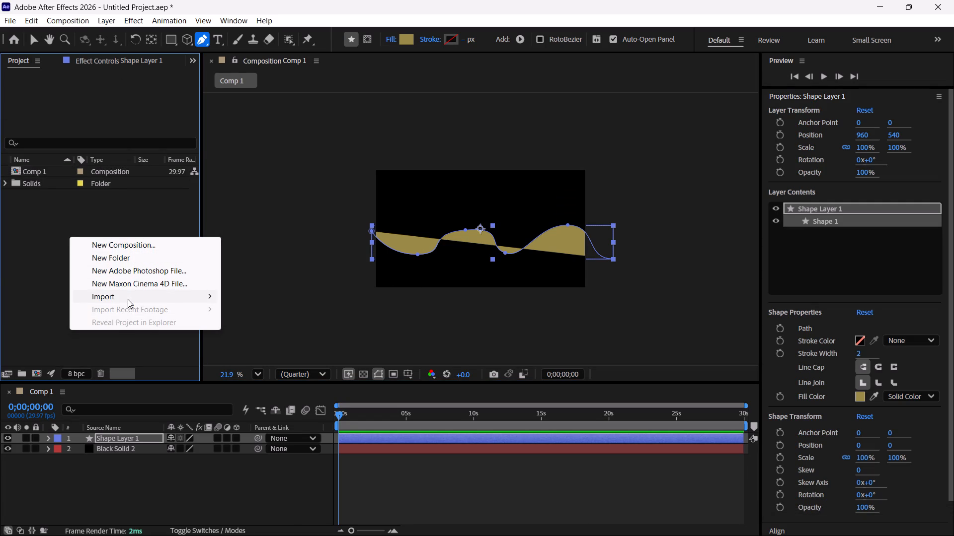
double_click(5, 268)
double_click(115, 251)
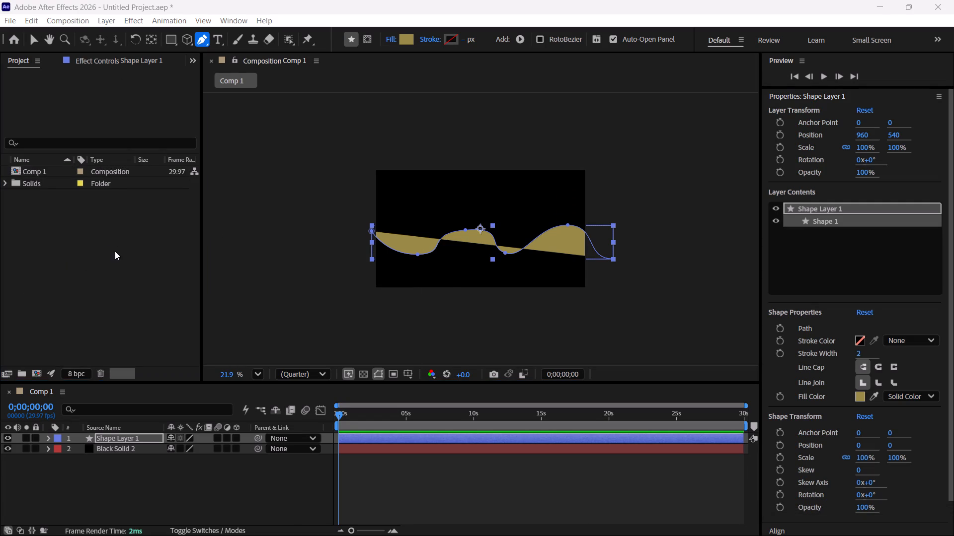
double_click(142, 173)
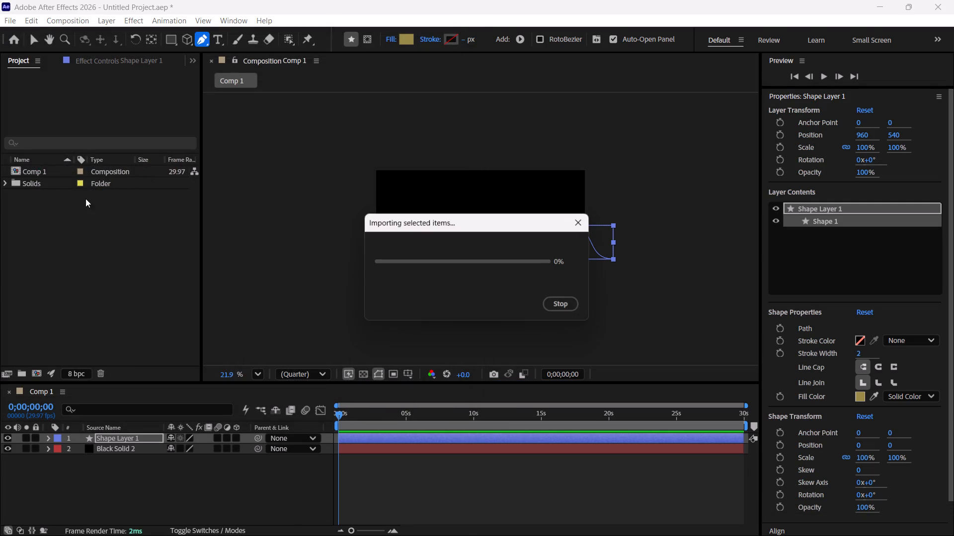
Add the fabric texture image to Comp 1 above Shape Layer 1 and fit it to the composition's width.
drag(63, 185, 157, 431)
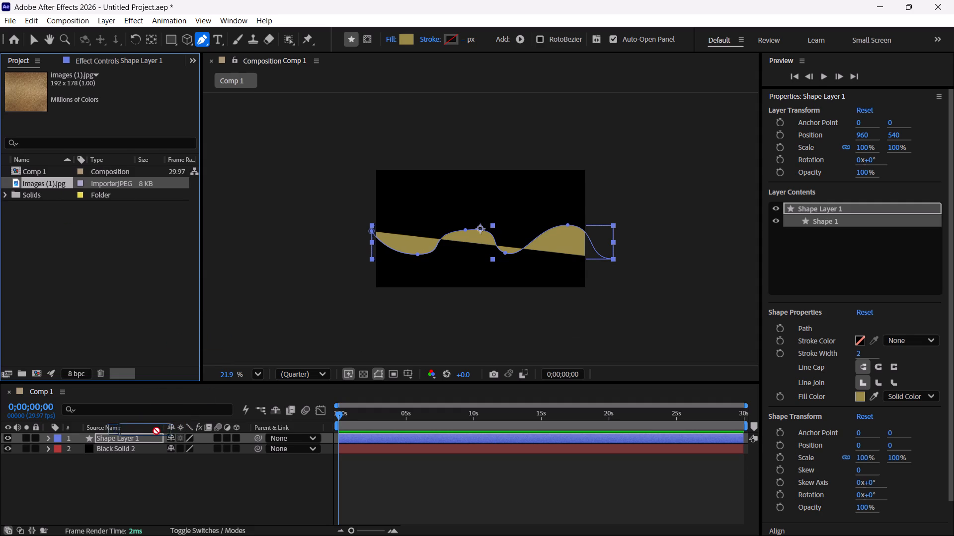
drag(157, 431, 146, 437)
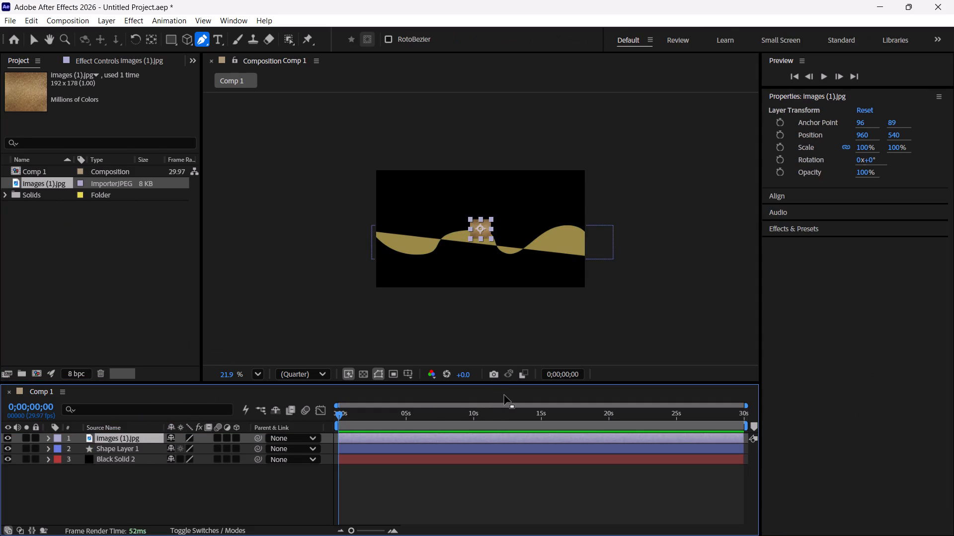
key(ctrl+alt+shift+h)
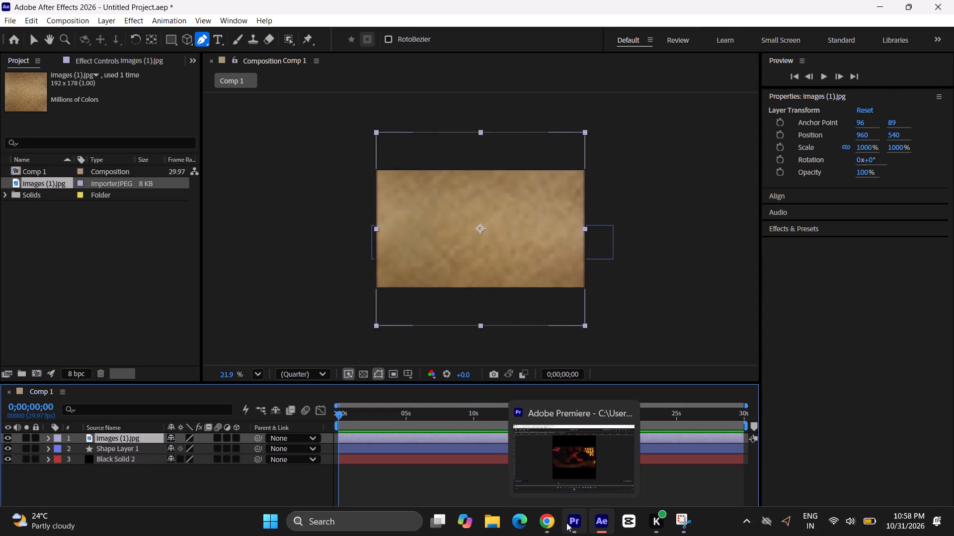
Check the reference in Premiere Pro and ChatGPT's texture masking instructions in Chrome, and return to After Effects.
click(560, 523)
click(561, 523)
click(548, 522)
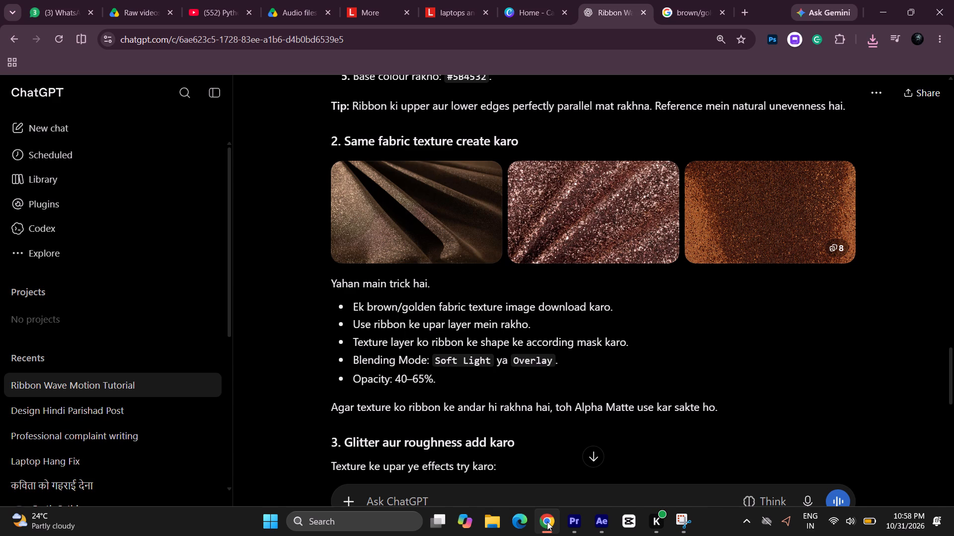
click(547, 522)
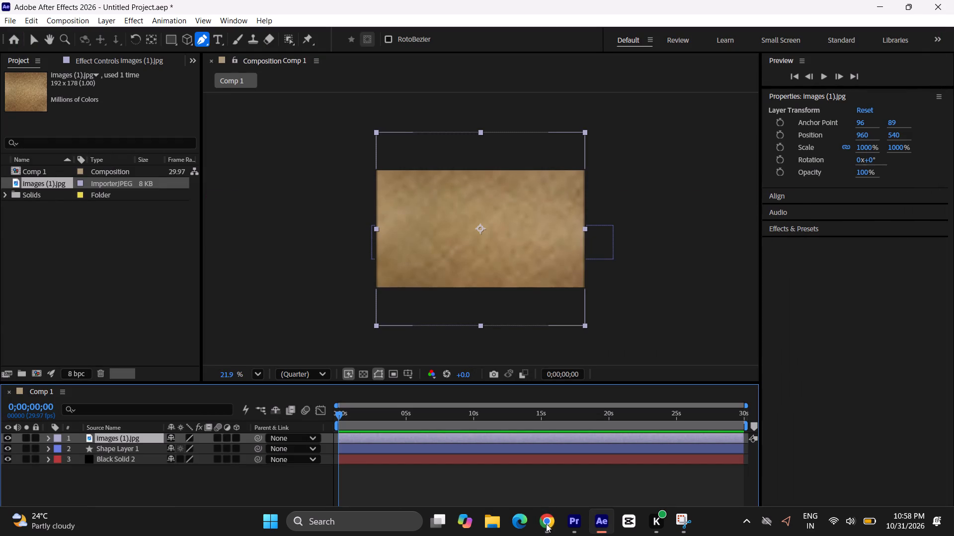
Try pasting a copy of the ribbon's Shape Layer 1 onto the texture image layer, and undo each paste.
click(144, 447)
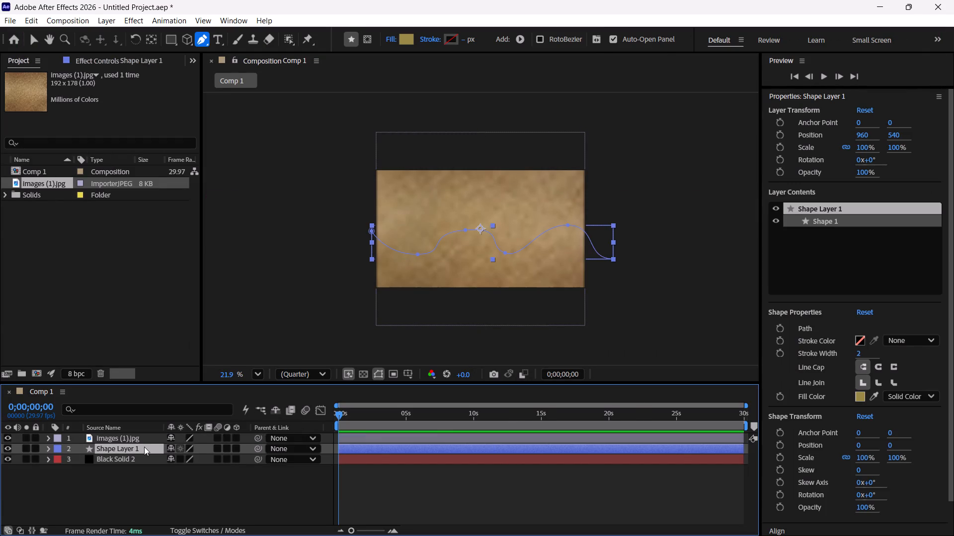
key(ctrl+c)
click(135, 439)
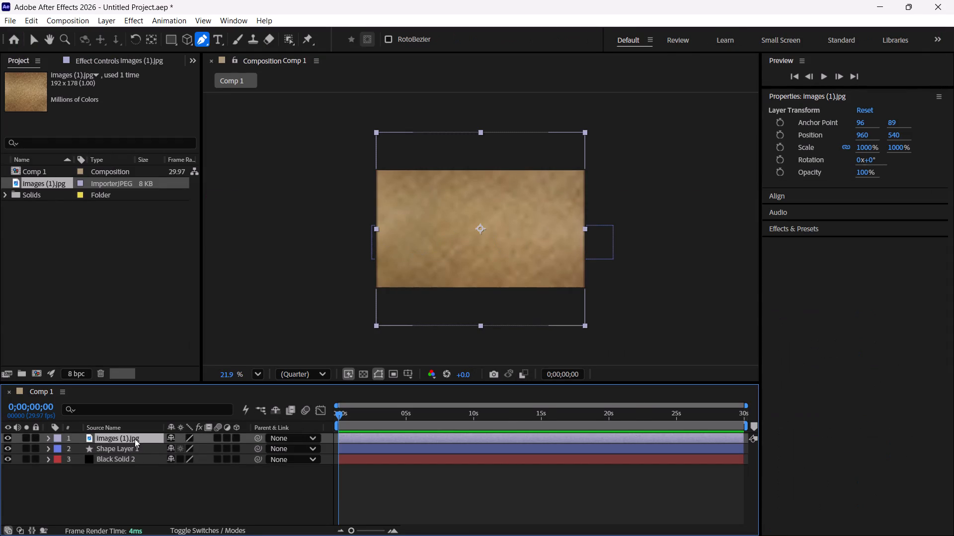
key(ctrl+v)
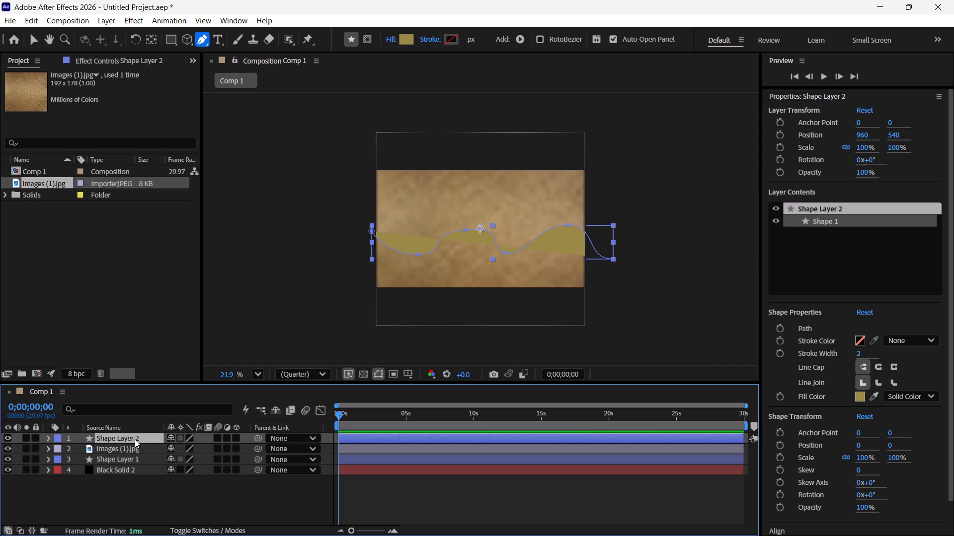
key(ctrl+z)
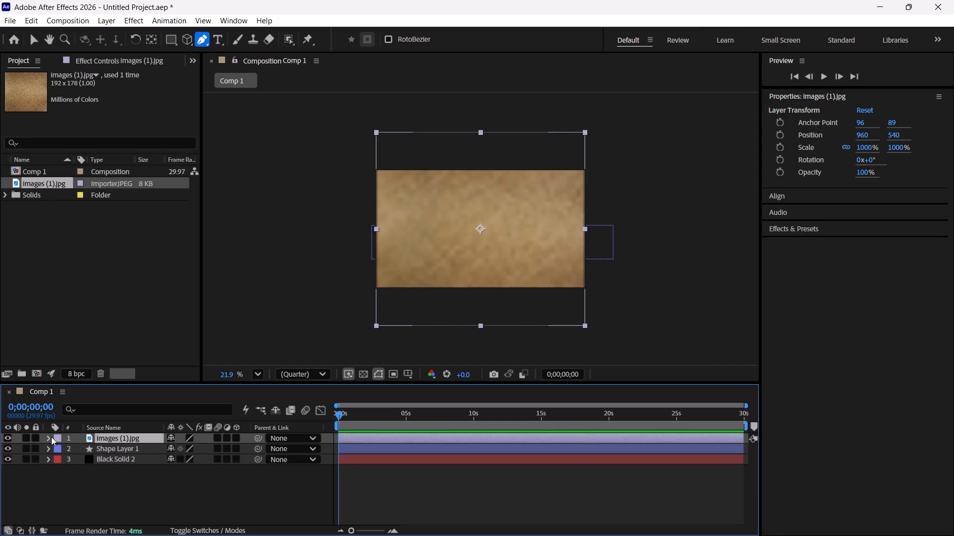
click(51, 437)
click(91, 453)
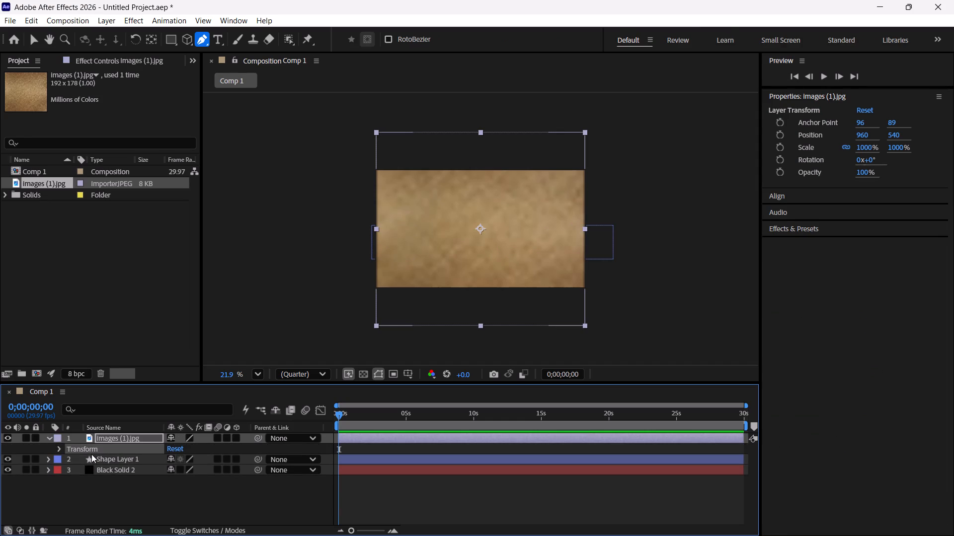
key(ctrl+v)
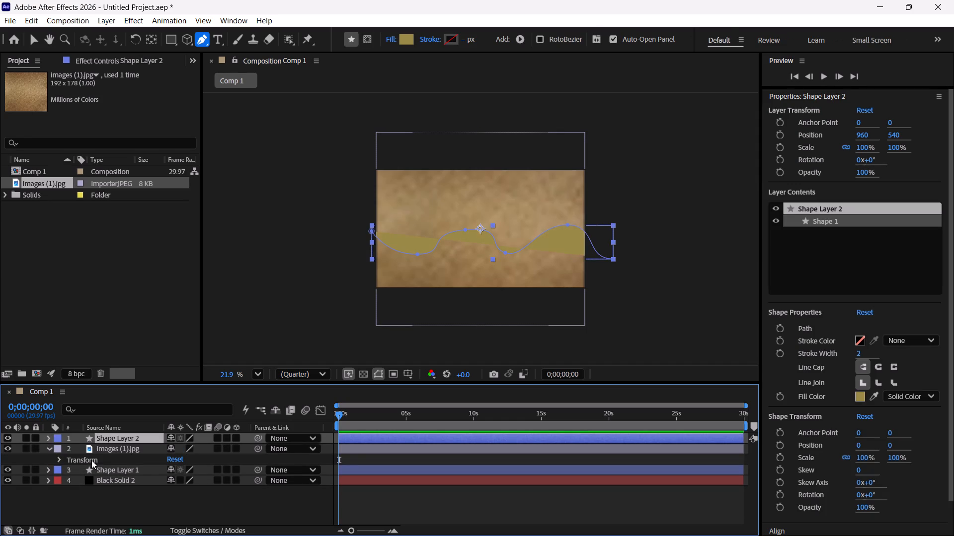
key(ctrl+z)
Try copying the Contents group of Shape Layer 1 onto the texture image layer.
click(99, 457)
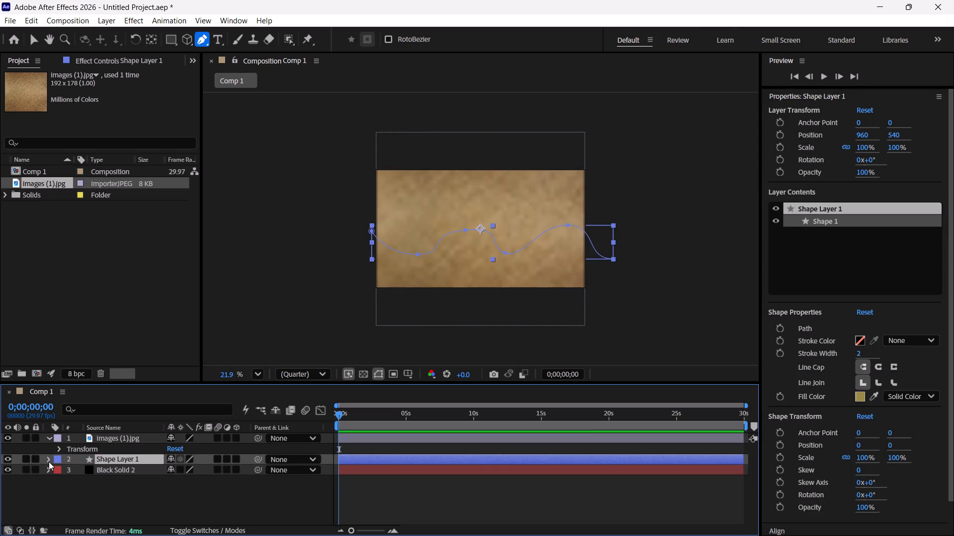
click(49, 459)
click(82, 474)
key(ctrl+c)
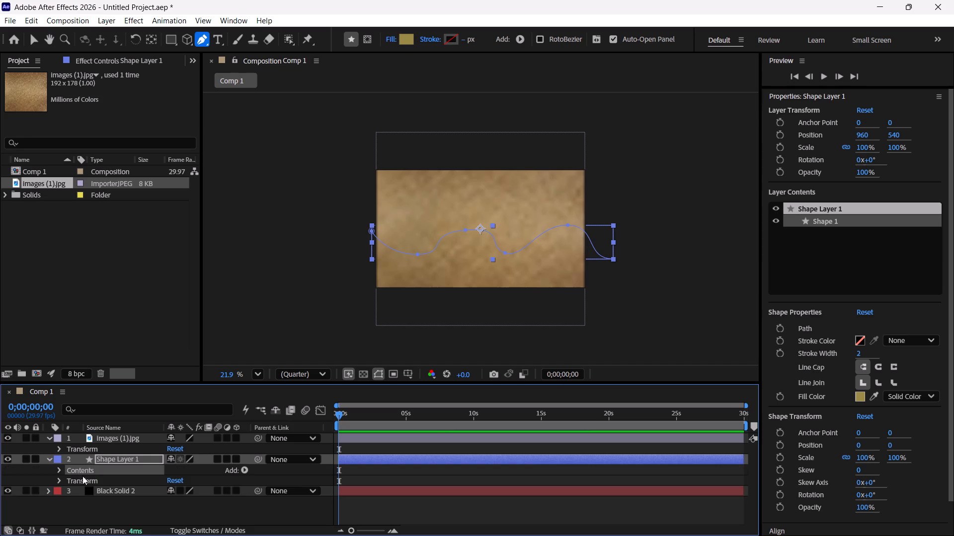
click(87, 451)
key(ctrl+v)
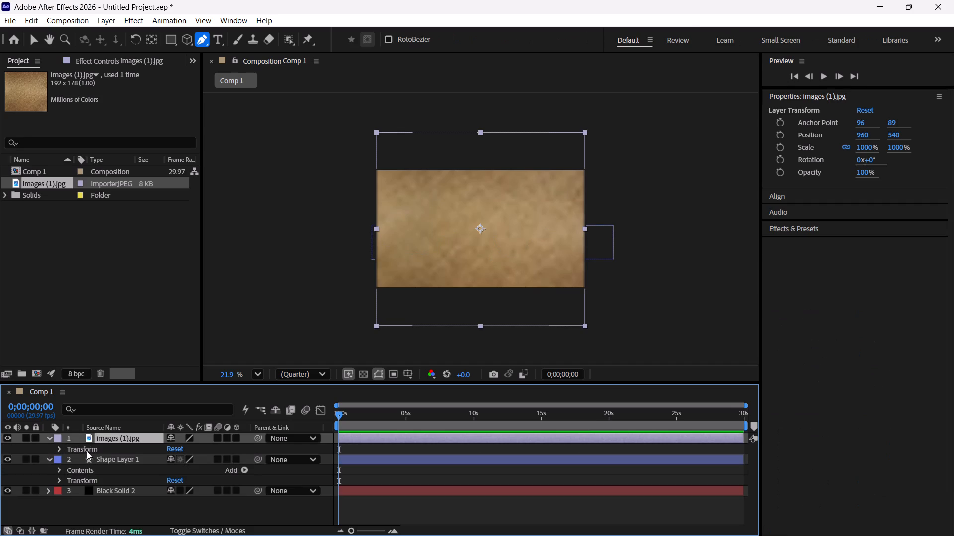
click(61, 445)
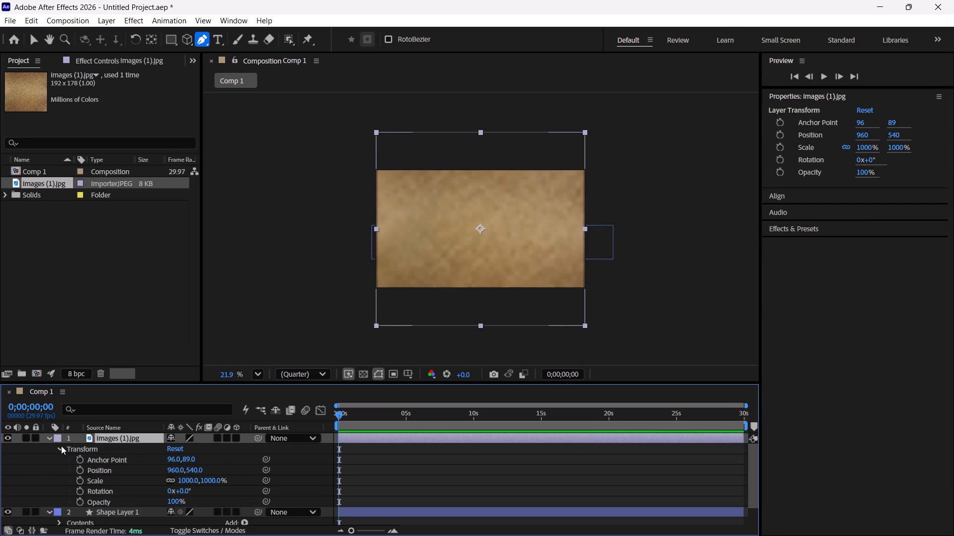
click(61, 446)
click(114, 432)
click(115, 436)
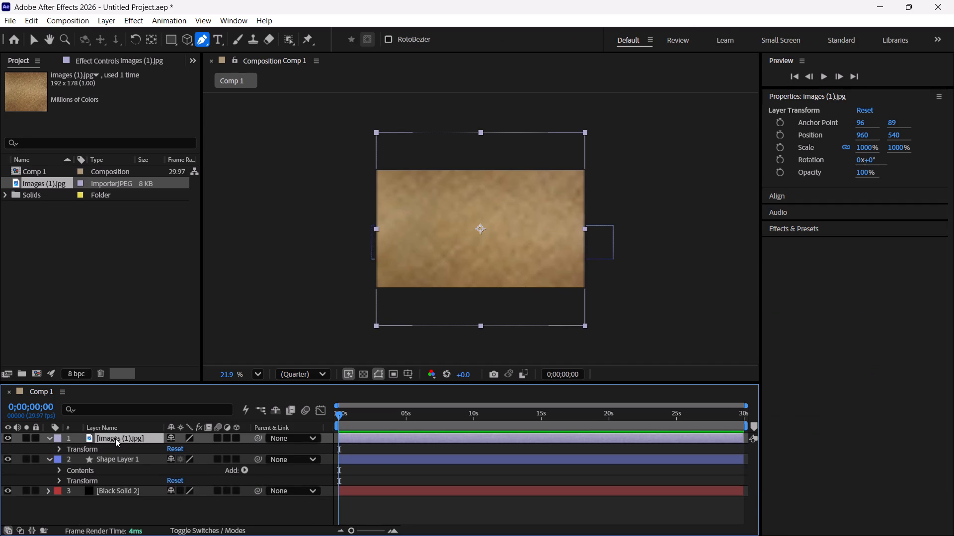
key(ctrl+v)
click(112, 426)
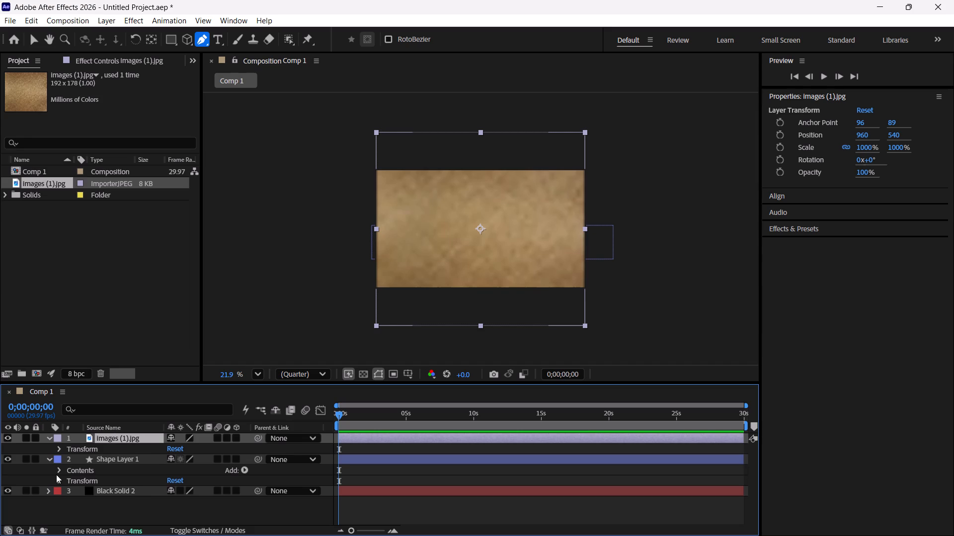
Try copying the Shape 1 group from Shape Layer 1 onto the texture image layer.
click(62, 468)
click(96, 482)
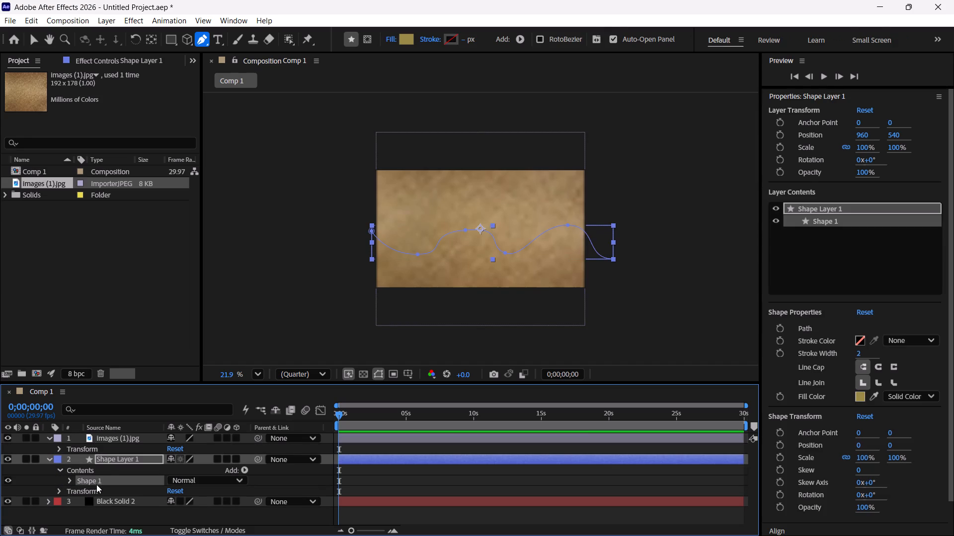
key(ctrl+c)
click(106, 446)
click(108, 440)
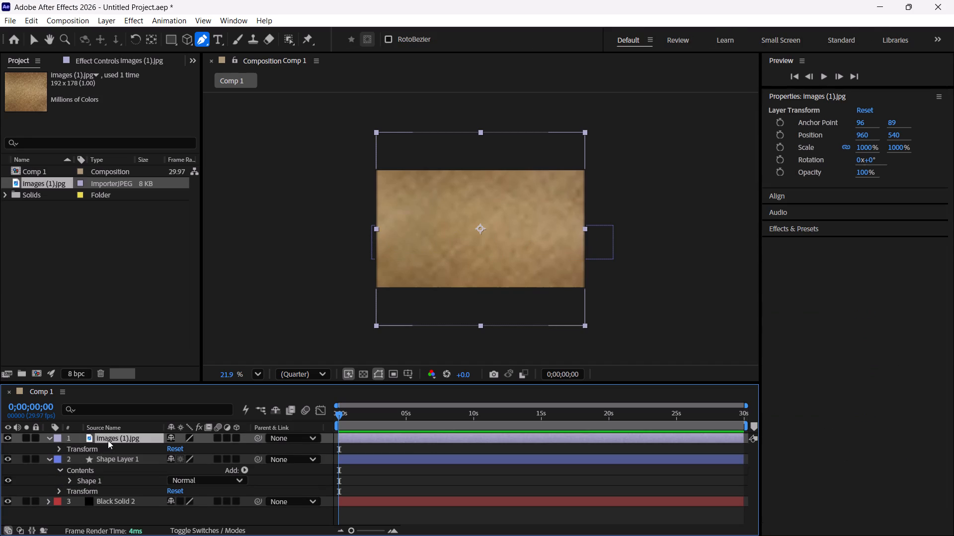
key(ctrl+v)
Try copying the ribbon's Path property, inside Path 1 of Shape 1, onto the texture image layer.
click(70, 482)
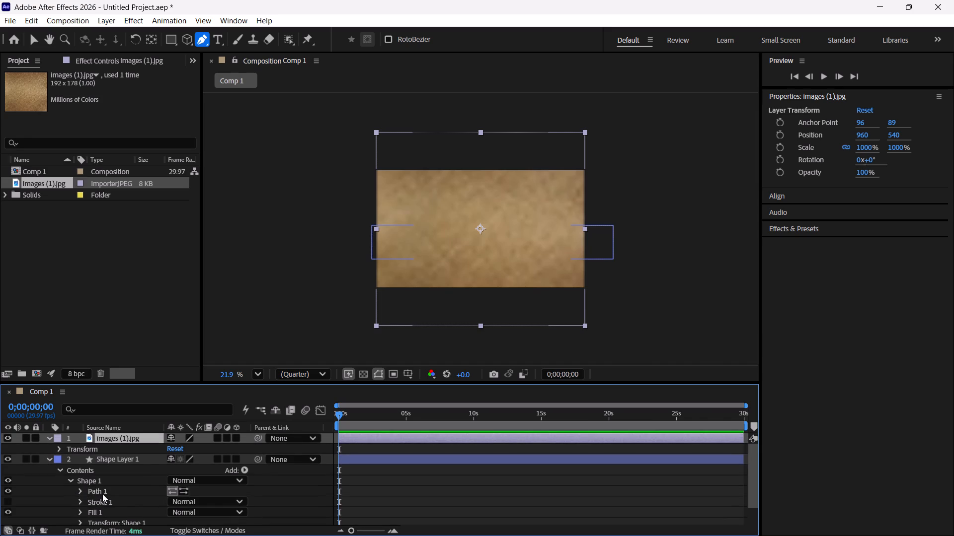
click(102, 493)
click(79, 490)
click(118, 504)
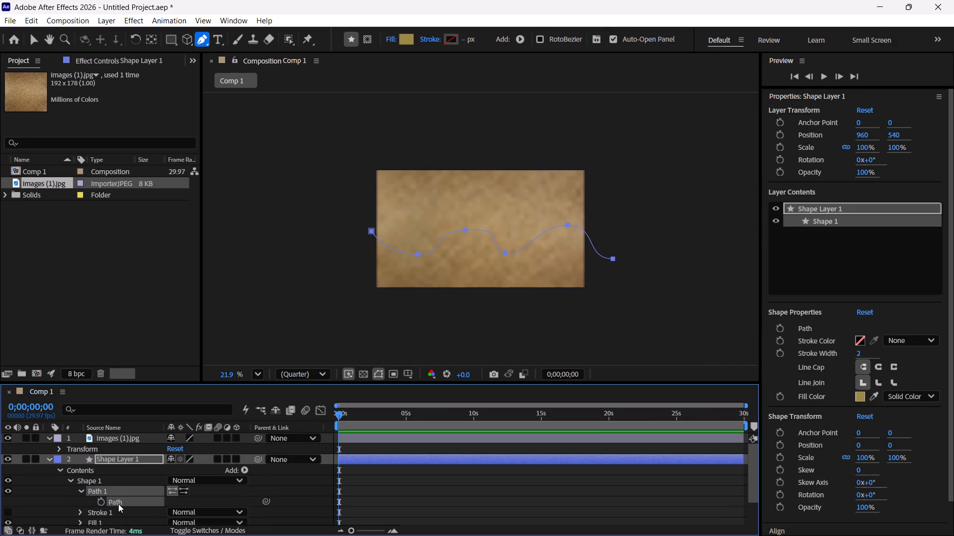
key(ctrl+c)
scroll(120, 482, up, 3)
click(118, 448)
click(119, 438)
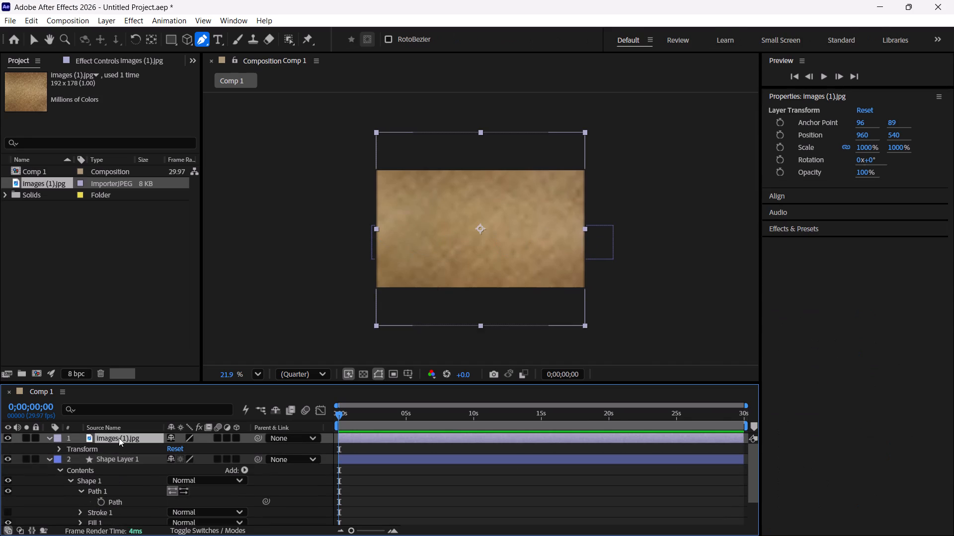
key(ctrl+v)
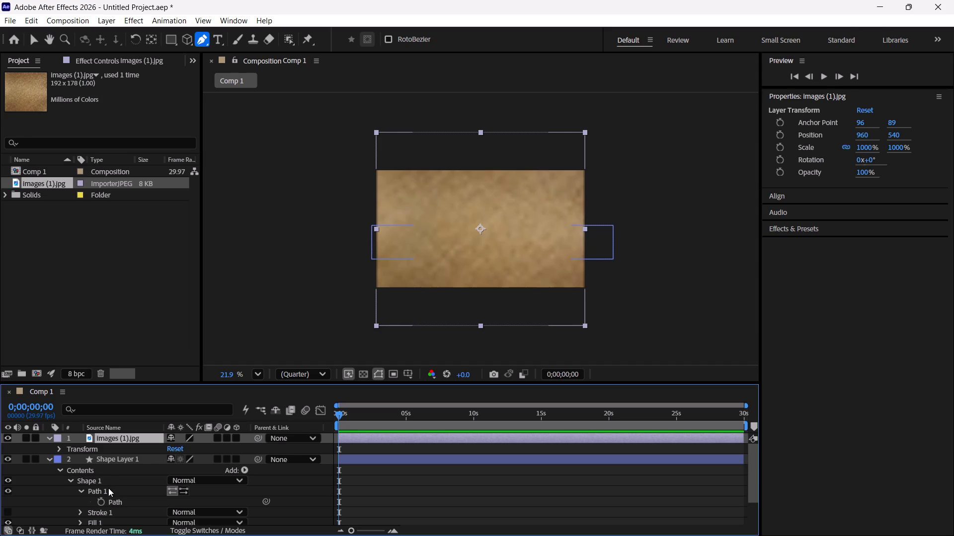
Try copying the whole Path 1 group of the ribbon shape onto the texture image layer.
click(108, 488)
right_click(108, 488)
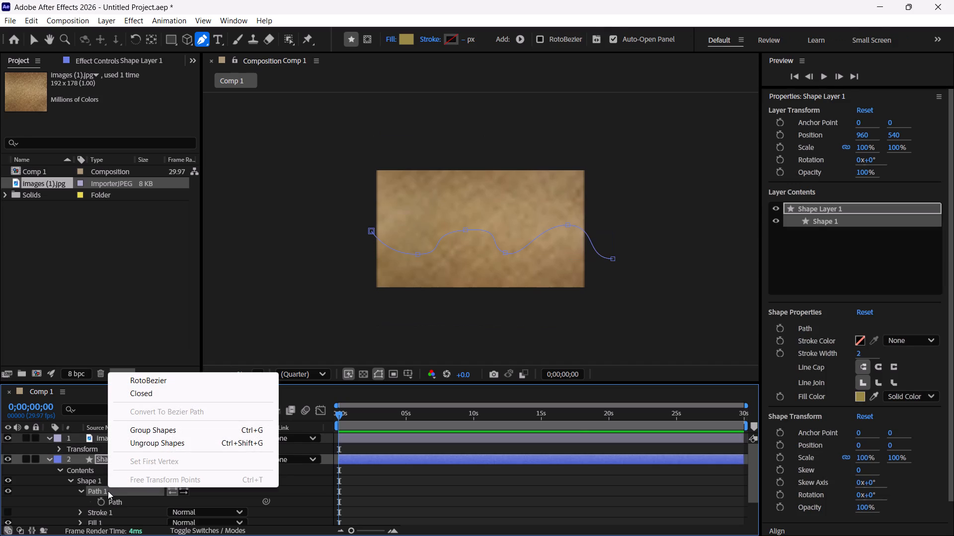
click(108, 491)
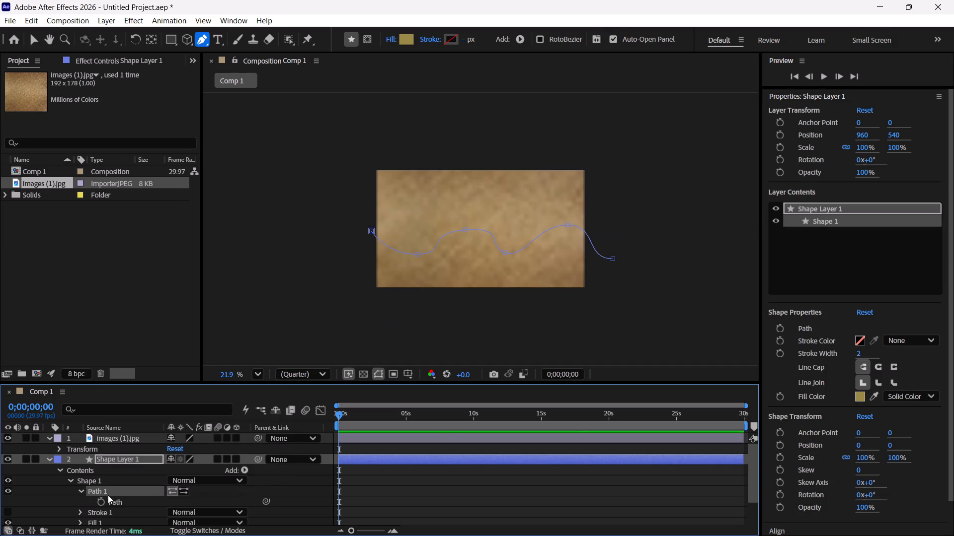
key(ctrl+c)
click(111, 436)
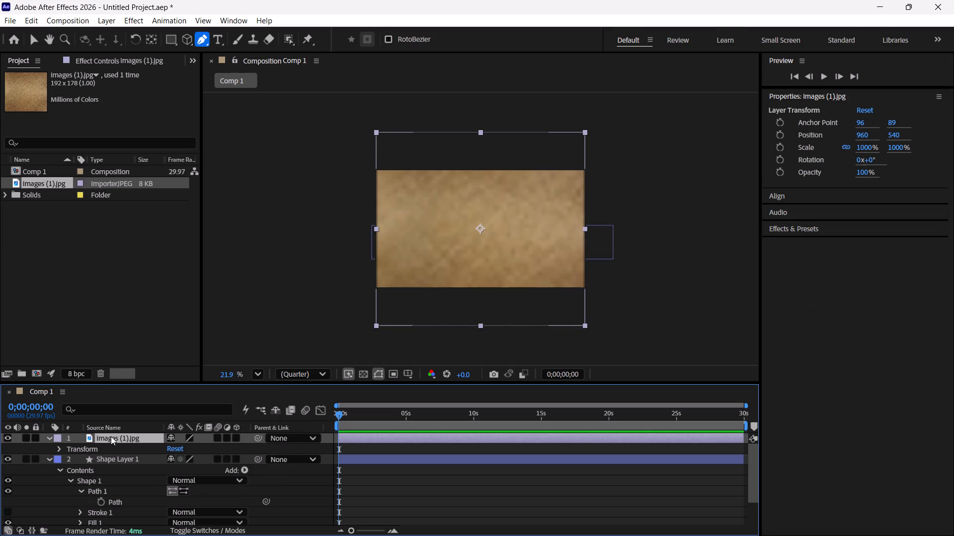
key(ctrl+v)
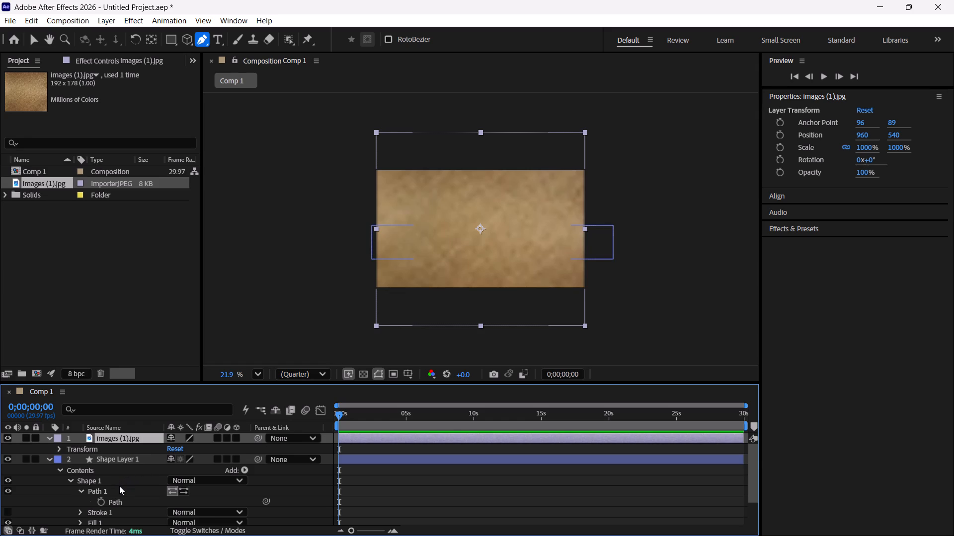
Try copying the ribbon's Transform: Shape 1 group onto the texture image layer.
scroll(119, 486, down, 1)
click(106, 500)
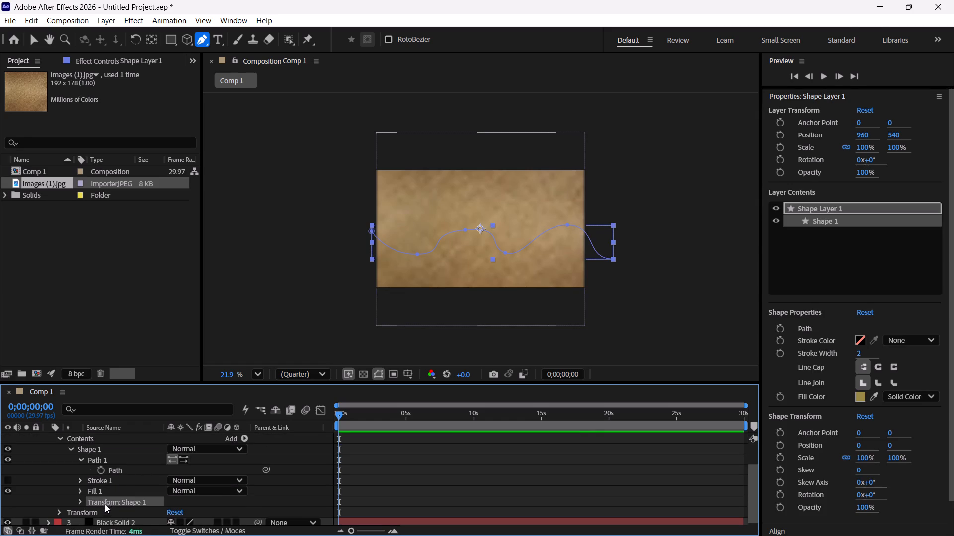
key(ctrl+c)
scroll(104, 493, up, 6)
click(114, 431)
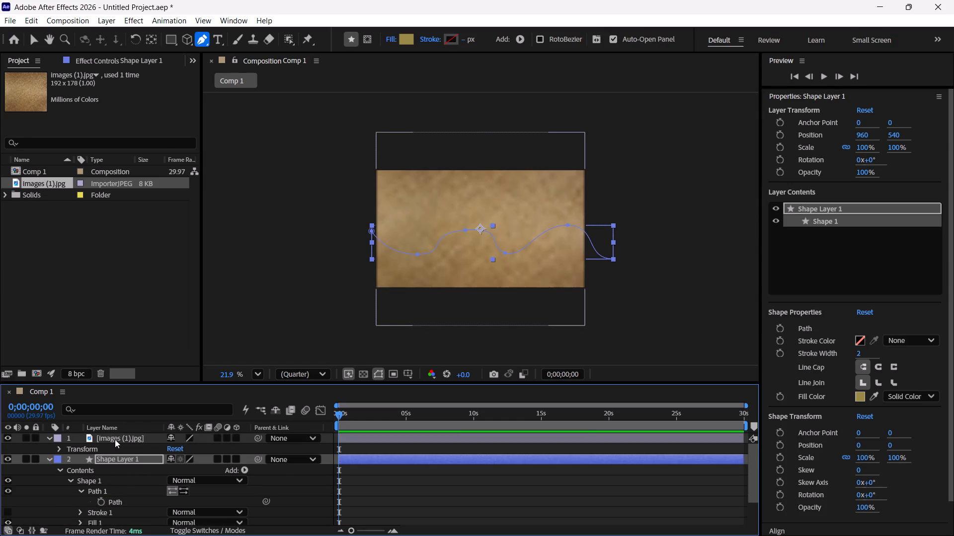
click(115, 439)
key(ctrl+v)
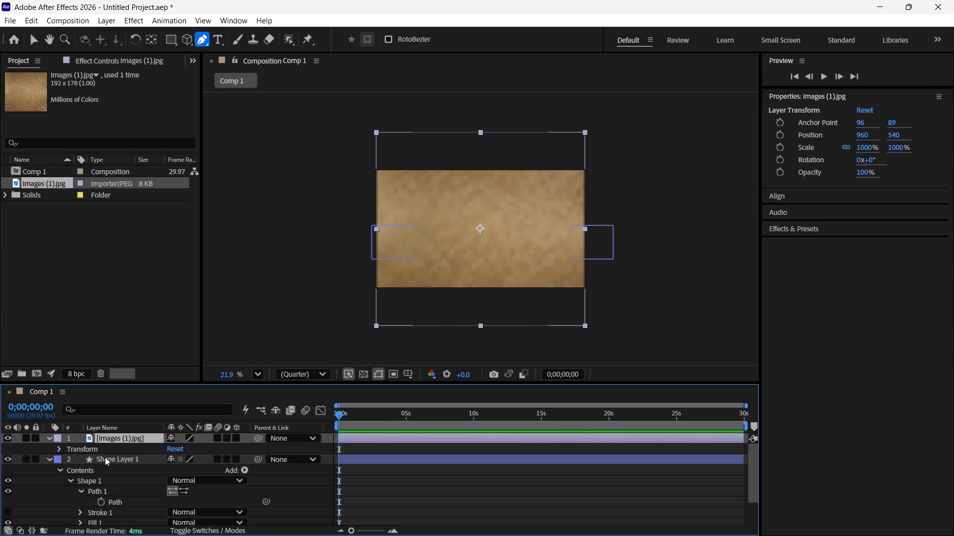
Move Shape Layer 1 above the texture image layer in the layer stack.
click(105, 457)
drag(112, 460, 117, 433)
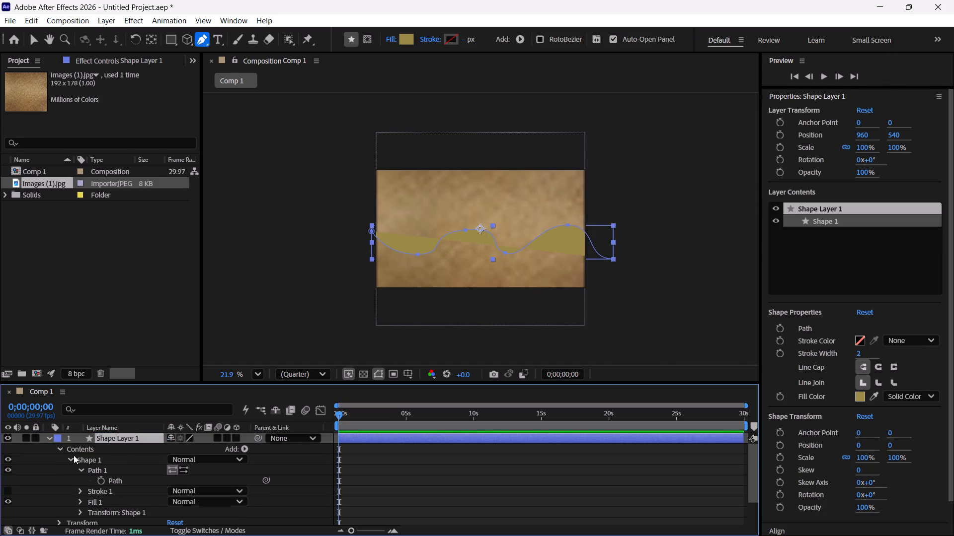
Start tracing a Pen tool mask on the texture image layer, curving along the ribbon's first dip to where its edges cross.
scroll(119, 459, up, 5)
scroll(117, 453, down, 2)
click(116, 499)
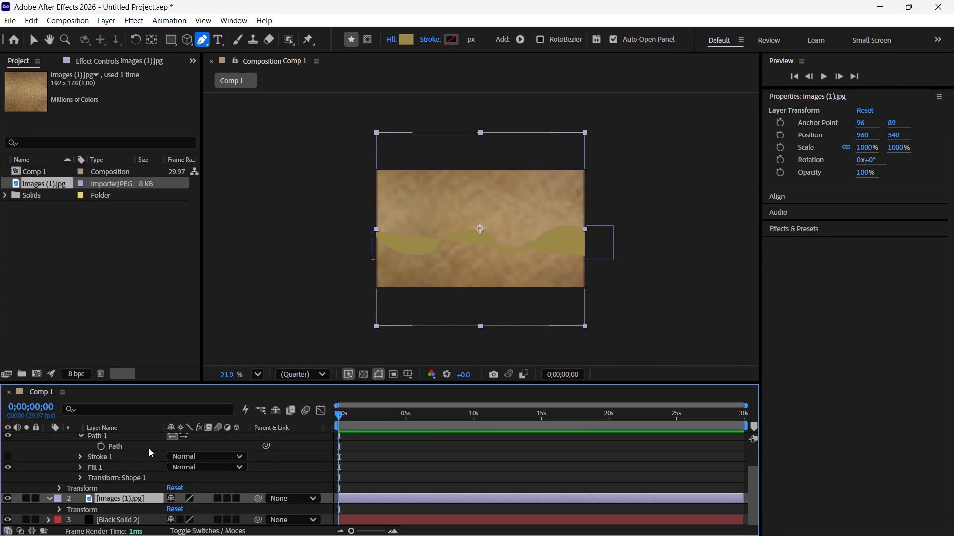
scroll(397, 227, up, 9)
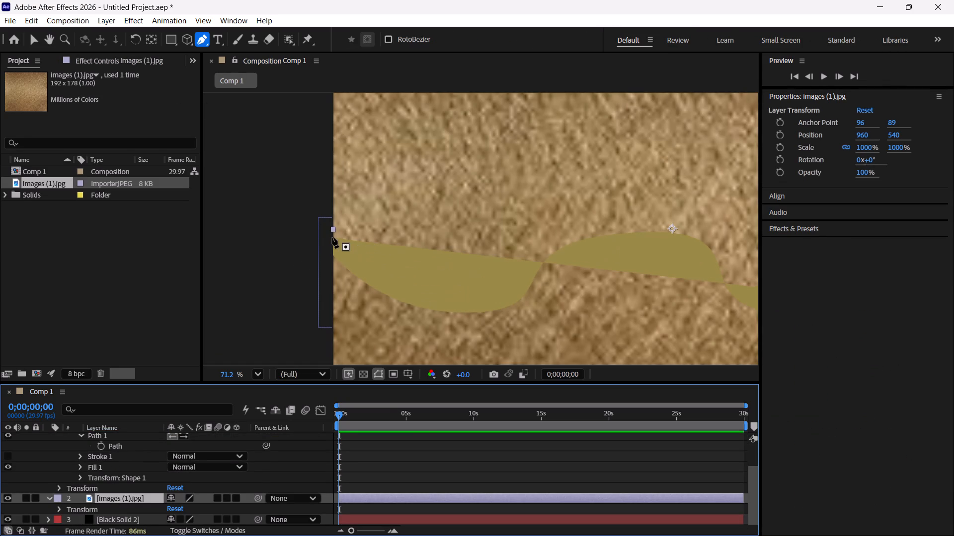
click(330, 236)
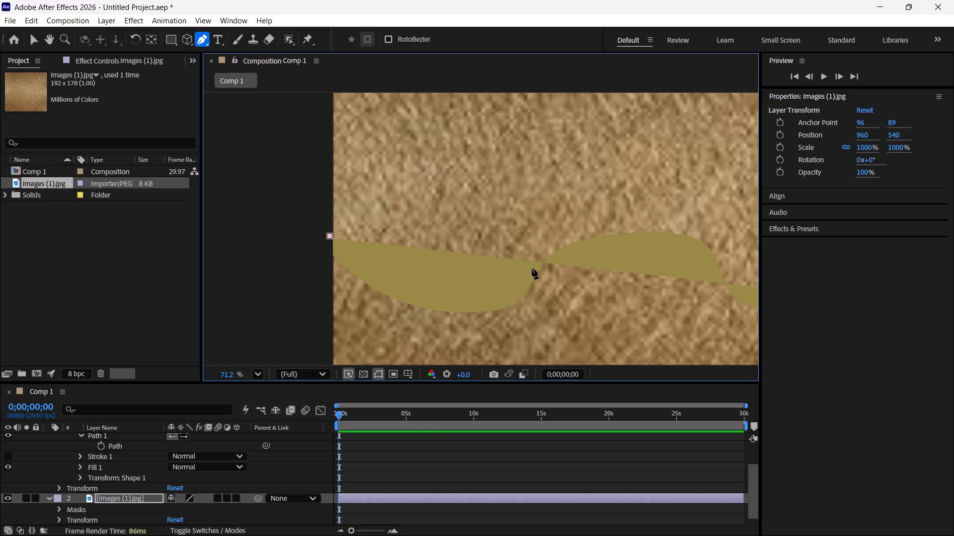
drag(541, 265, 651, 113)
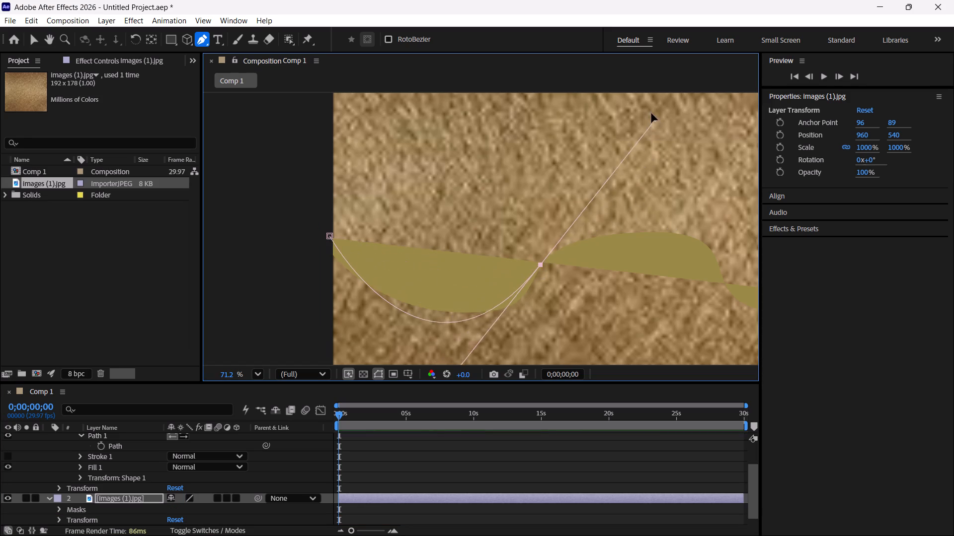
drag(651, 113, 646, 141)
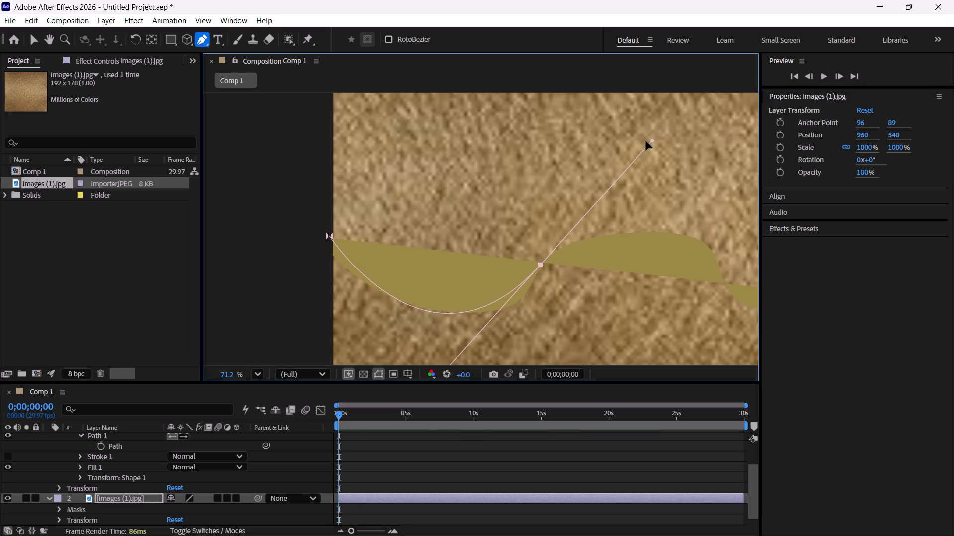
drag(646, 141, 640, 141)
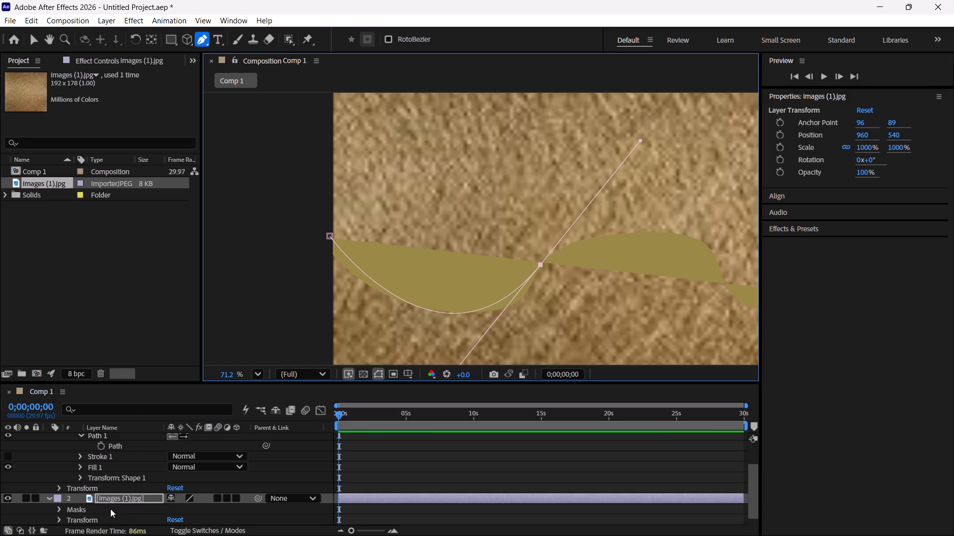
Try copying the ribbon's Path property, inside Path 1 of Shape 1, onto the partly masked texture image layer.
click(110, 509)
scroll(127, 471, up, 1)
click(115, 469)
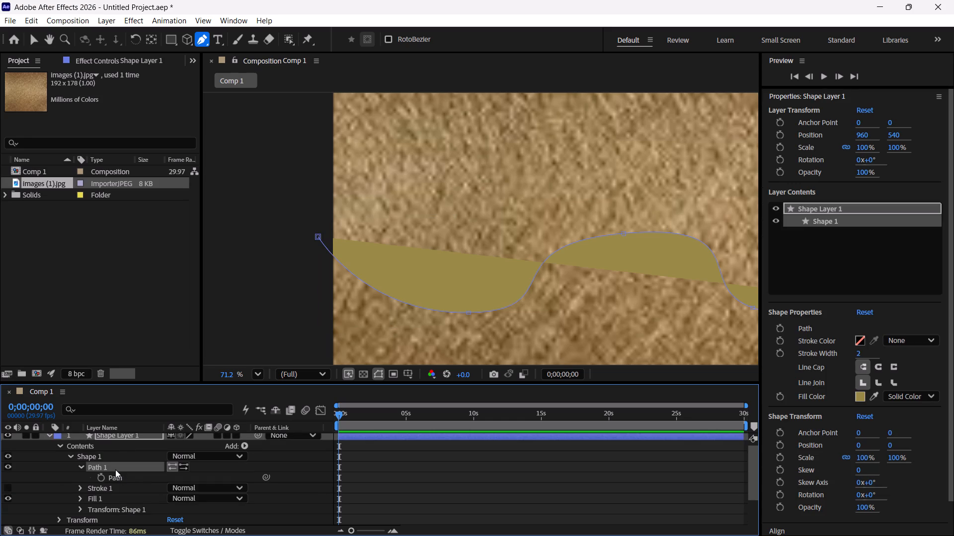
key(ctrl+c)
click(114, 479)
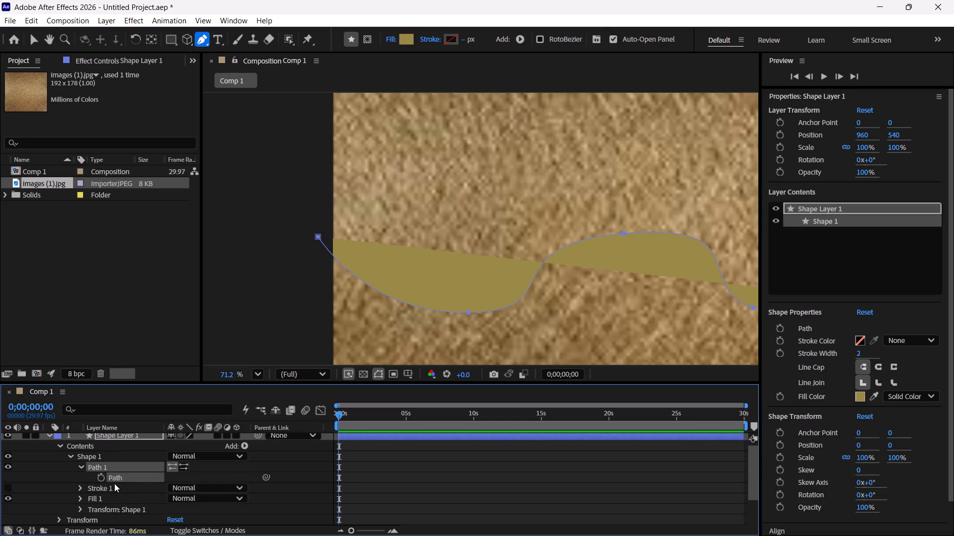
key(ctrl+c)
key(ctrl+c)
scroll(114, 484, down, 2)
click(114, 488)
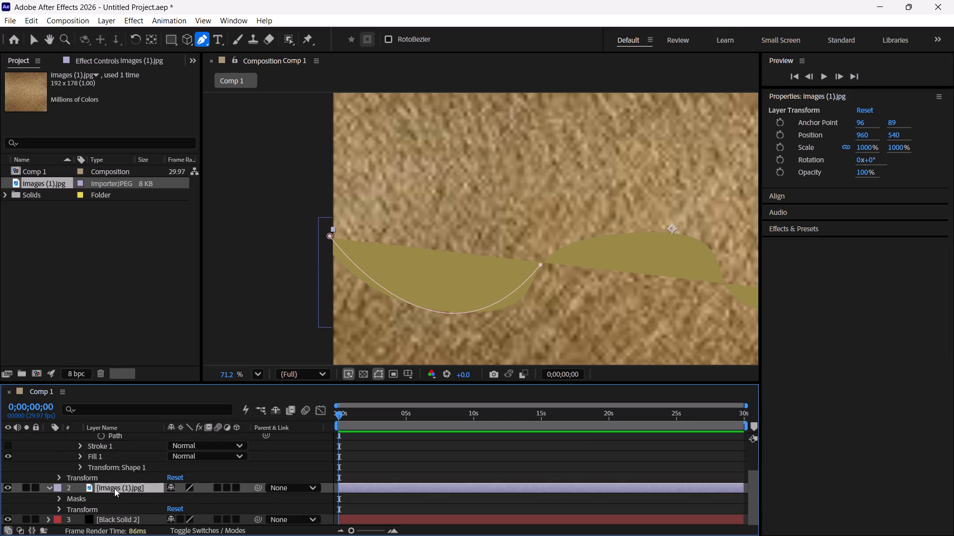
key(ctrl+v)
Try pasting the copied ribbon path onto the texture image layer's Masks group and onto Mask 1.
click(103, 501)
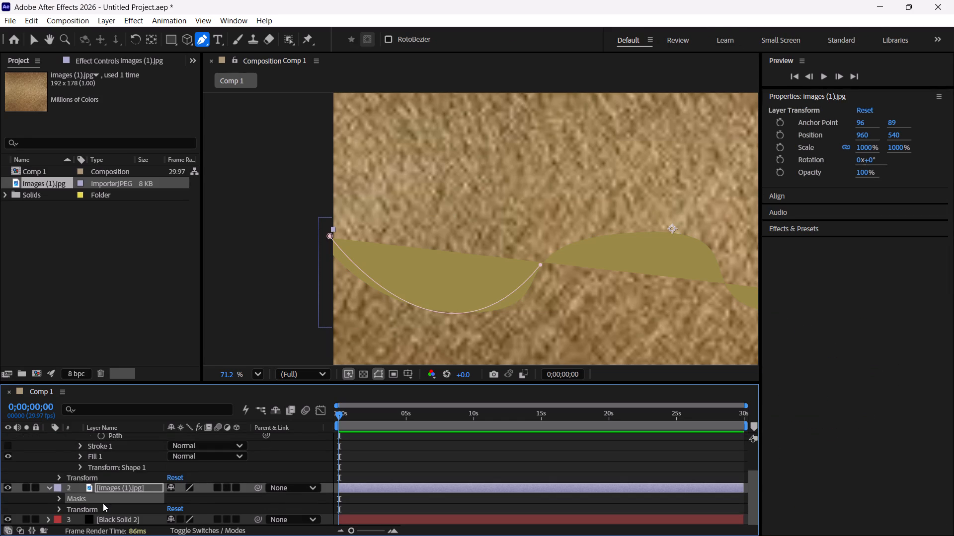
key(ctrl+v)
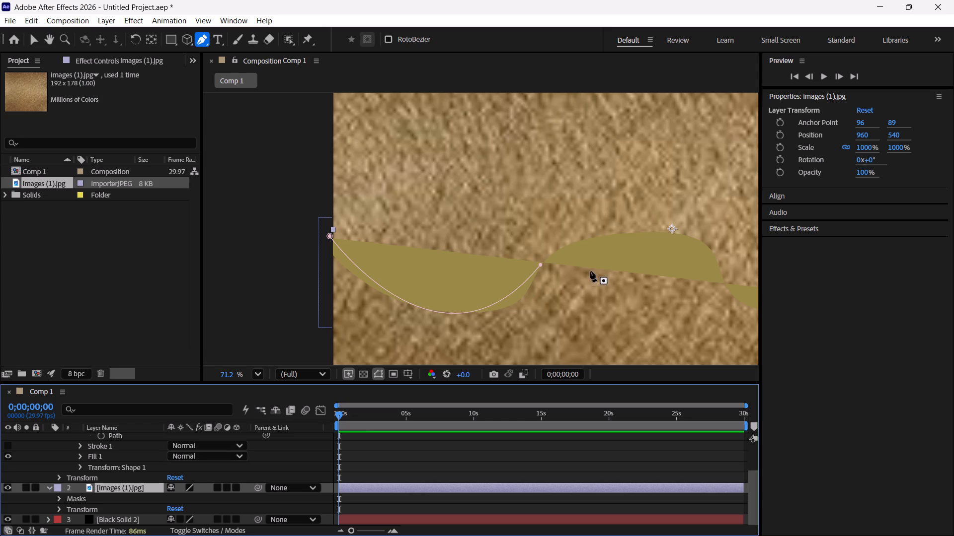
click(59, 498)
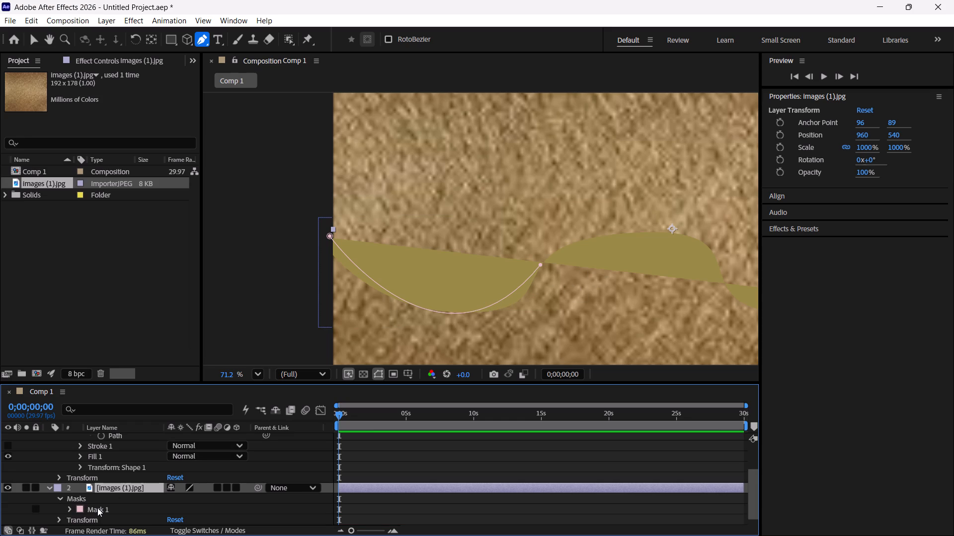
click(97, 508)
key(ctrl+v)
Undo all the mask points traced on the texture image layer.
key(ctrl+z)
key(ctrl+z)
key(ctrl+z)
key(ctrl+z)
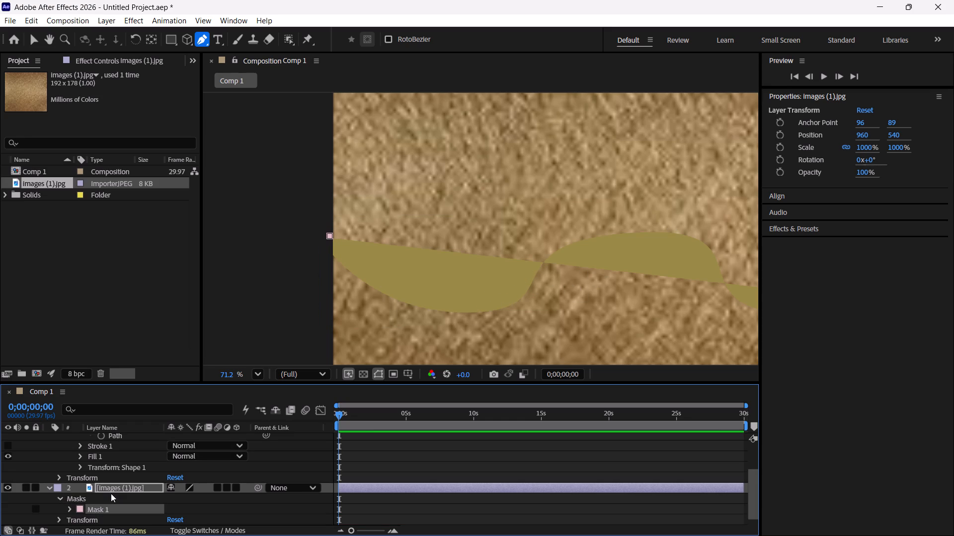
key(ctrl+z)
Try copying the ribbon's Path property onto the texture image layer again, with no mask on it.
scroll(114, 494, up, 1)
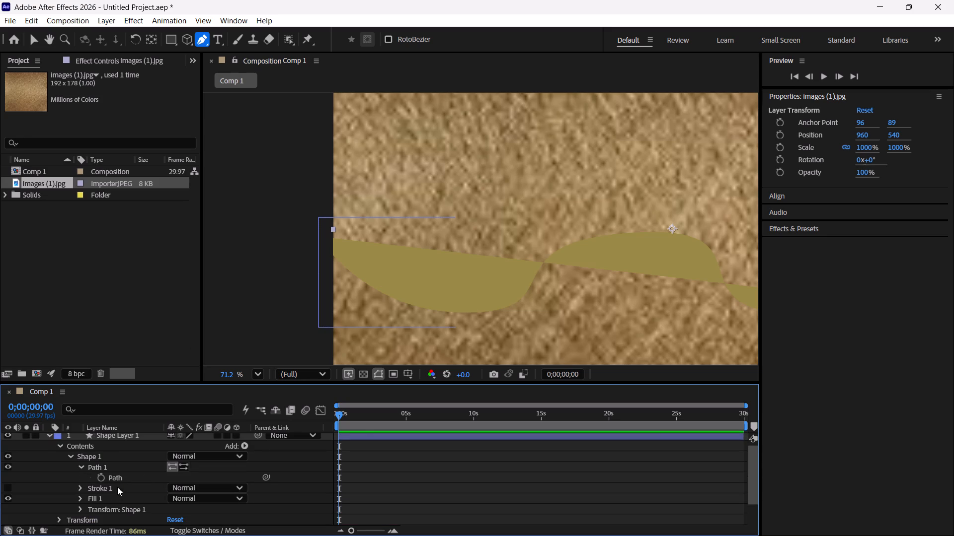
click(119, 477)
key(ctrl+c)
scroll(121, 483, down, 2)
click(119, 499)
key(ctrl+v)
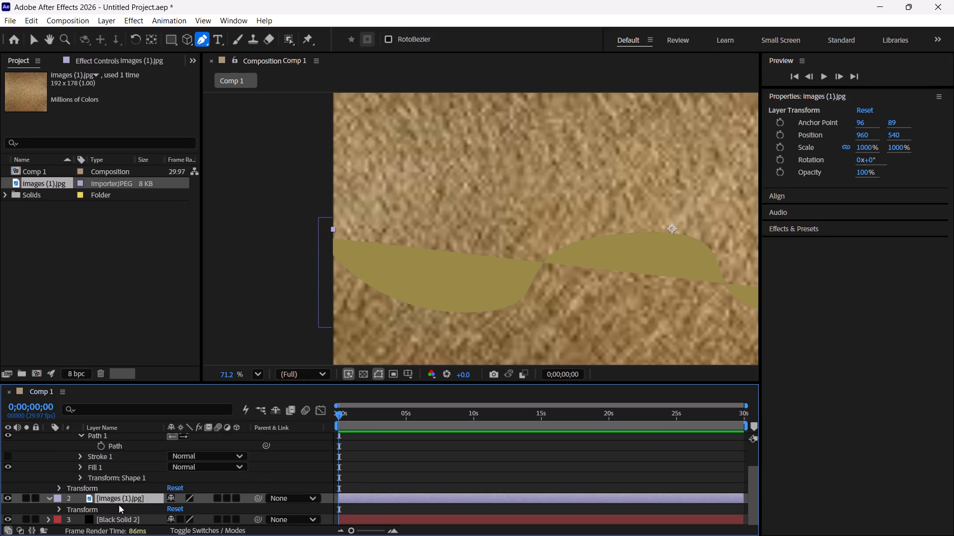
Trace a Pen tool mask on the texture image layer from the ribbon's left end through its first dip, first crest and second dip.
scroll(125, 497, up, 2)
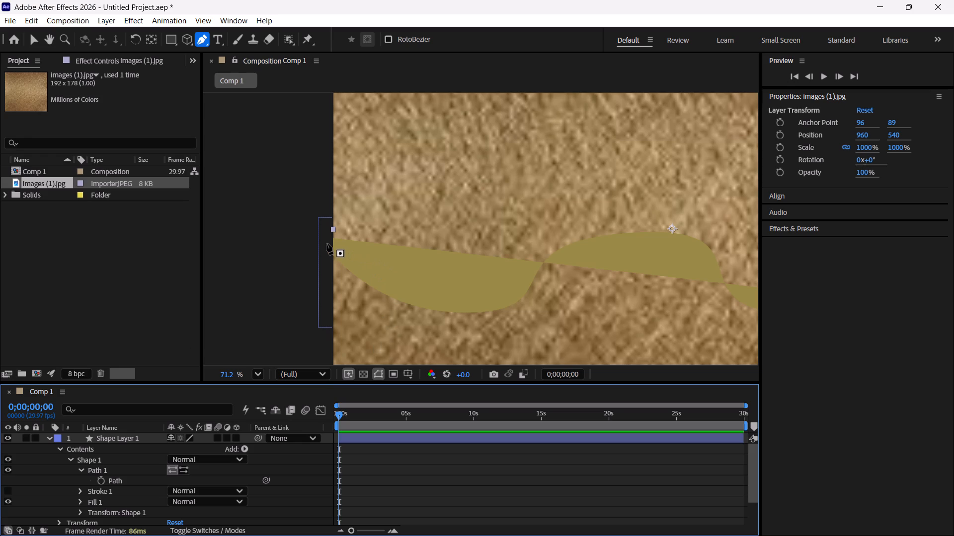
scroll(131, 454, down, 1)
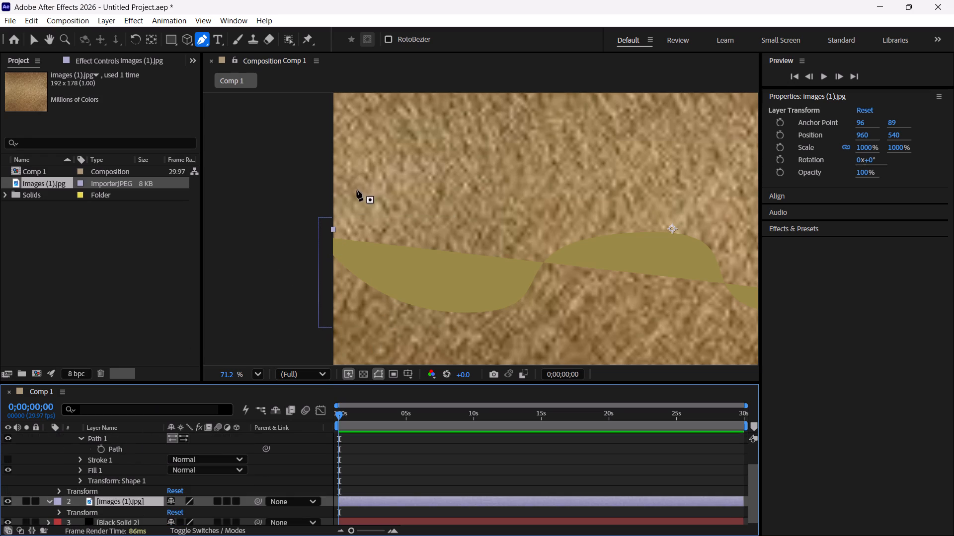
click(327, 232)
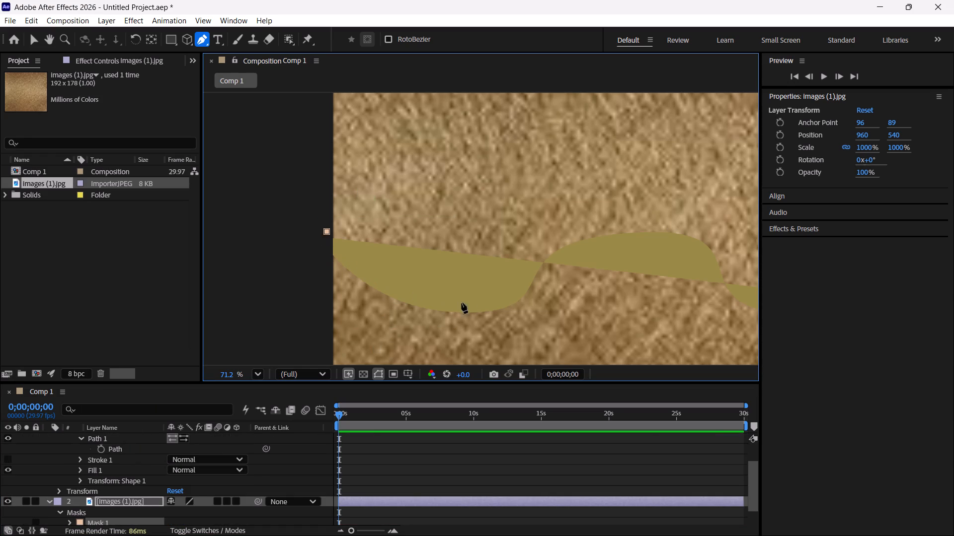
drag(540, 266, 610, 137)
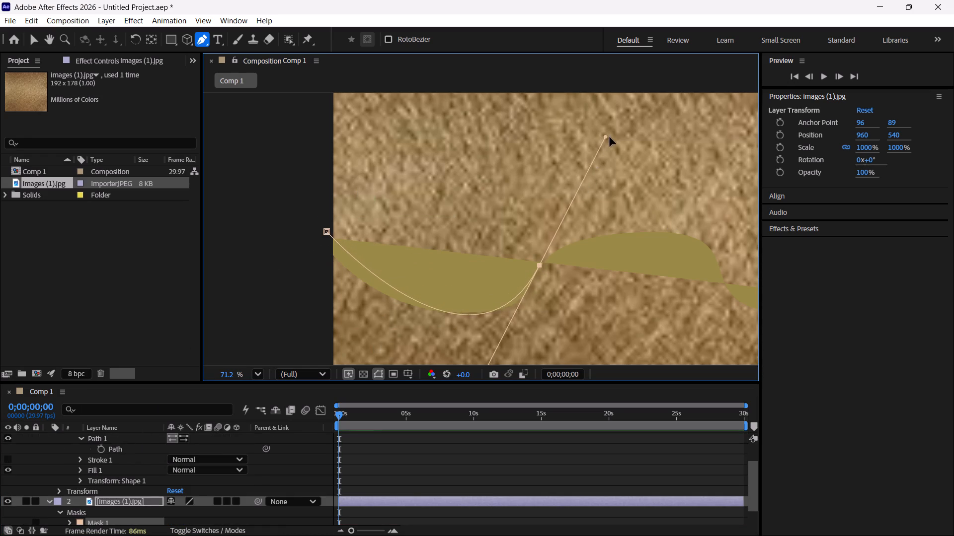
drag(610, 137, 669, 145)
middle_drag(640, 262, 494, 272)
click(576, 294)
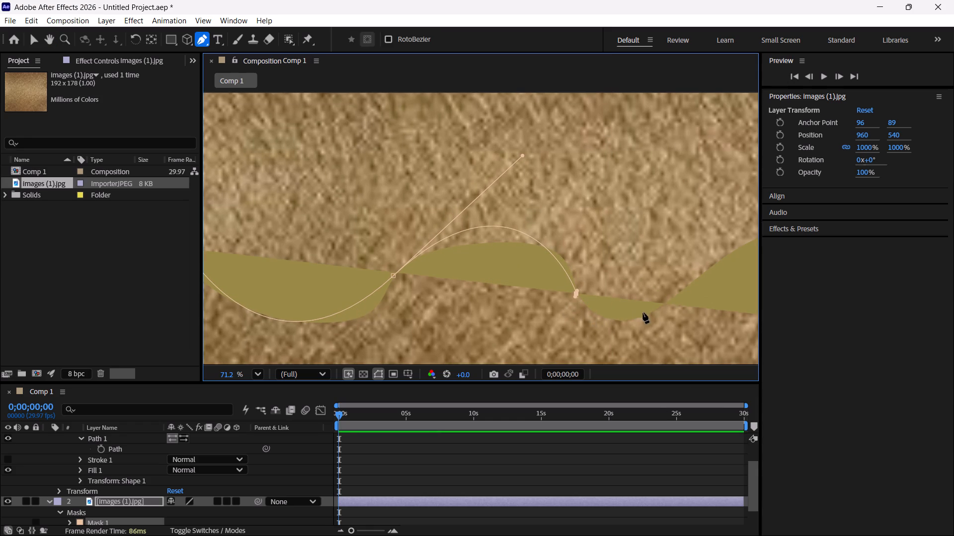
drag(663, 305, 709, 270)
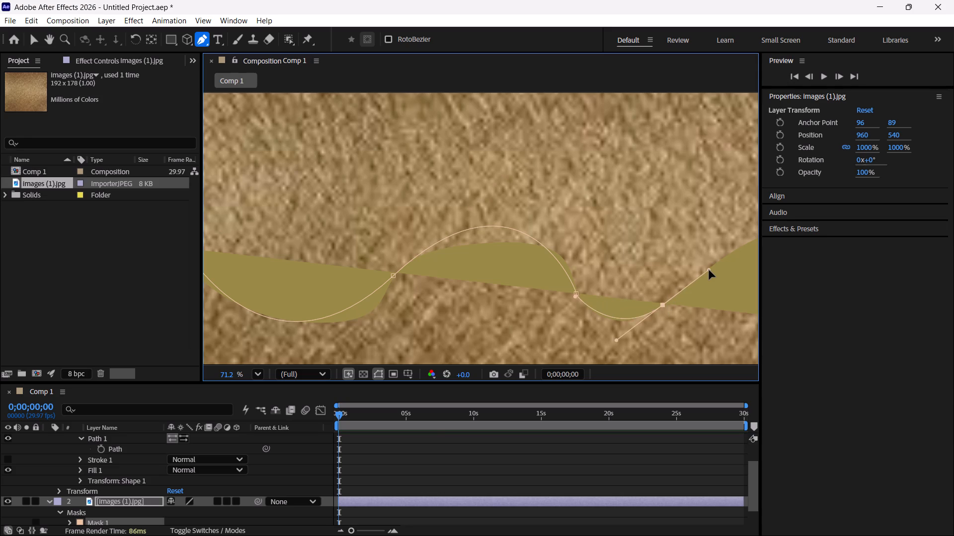
Extend the mask path over the ribbon's last crest, ending with a curved point beyond the composition's right edge.
middle_drag(709, 269, 405, 252)
drag(616, 286, 666, 321)
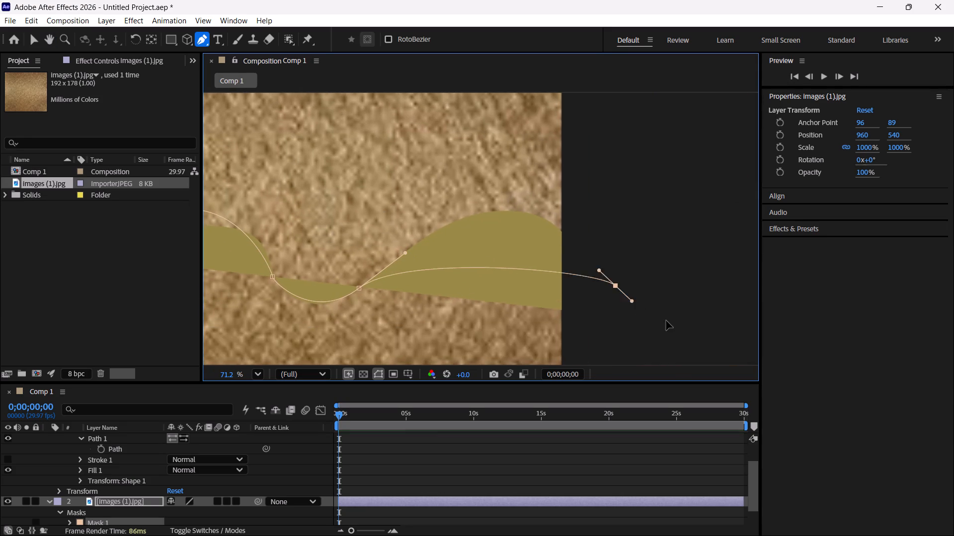
drag(666, 321, 704, 391)
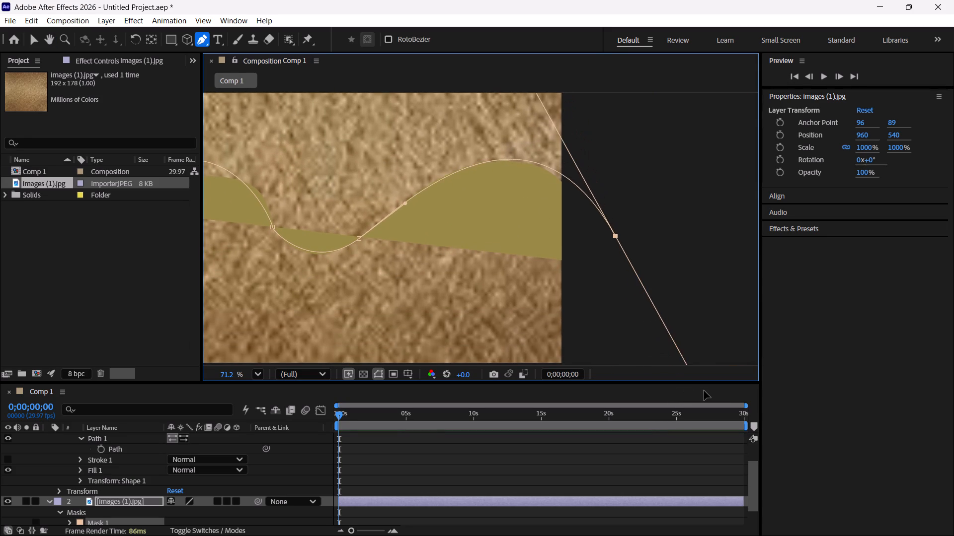
drag(704, 391, 725, 387)
scroll(514, 320, down, 2)
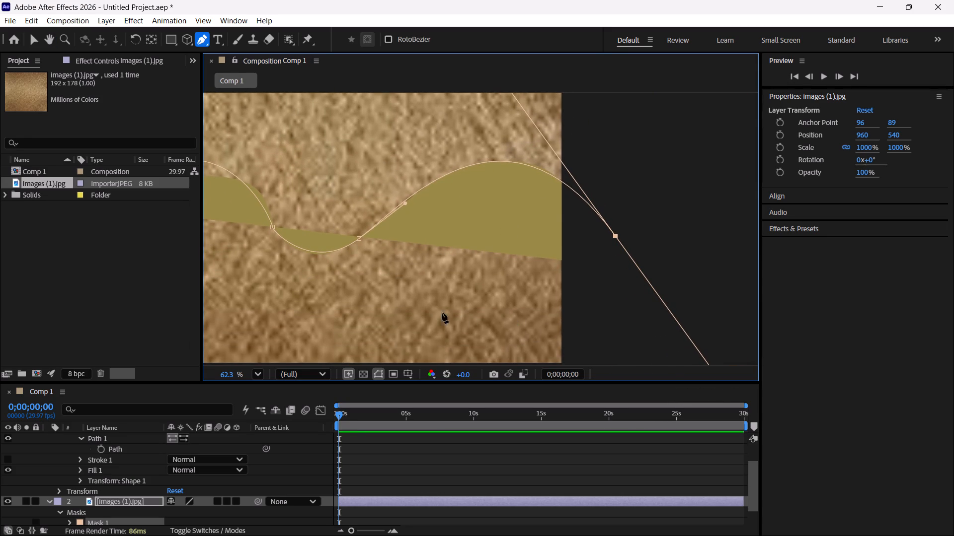
scroll(320, 268, down, 1)
scroll(427, 271, down, 7)
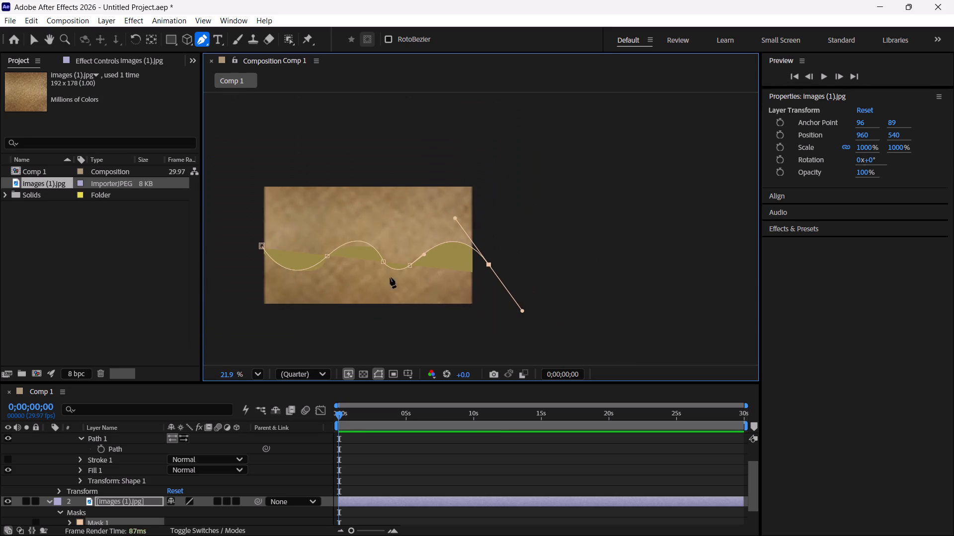
middle_drag(369, 274, 523, 293)
Collapse Shape Layer 1 and move it below the texture image layer.
scroll(79, 458, up, 4)
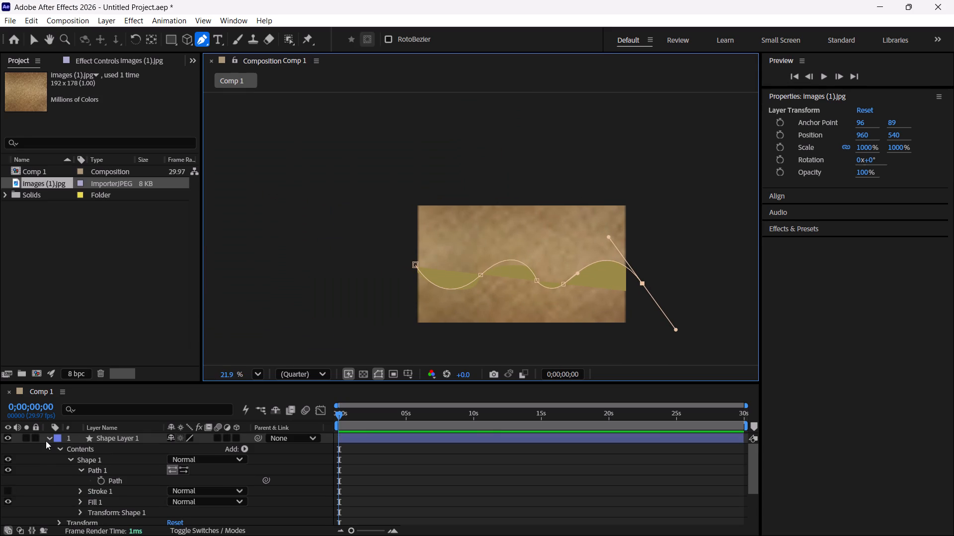
click(48, 439)
drag(112, 436, 117, 460)
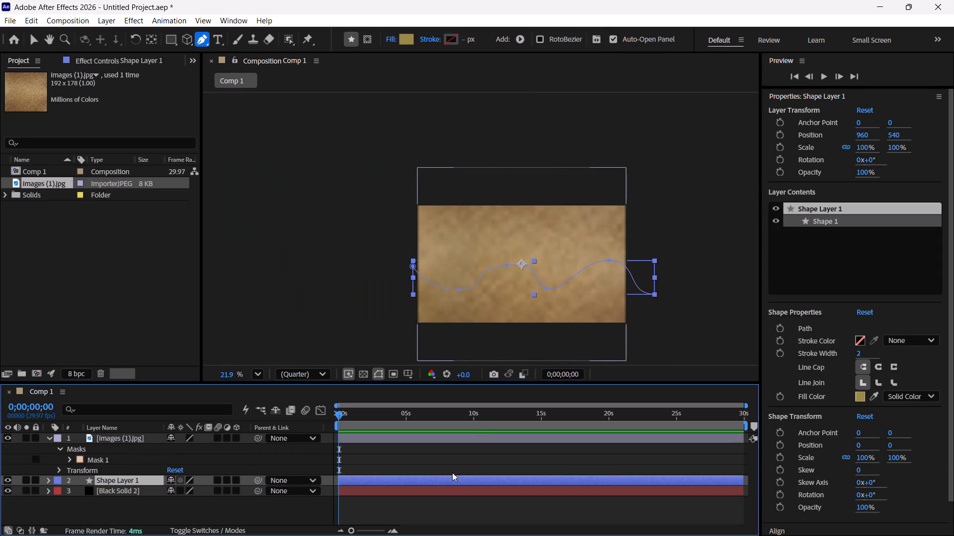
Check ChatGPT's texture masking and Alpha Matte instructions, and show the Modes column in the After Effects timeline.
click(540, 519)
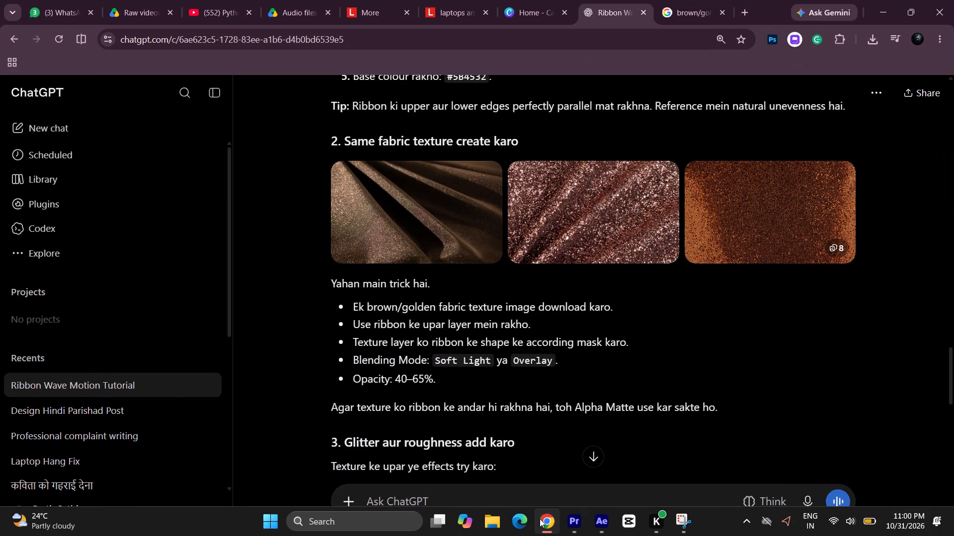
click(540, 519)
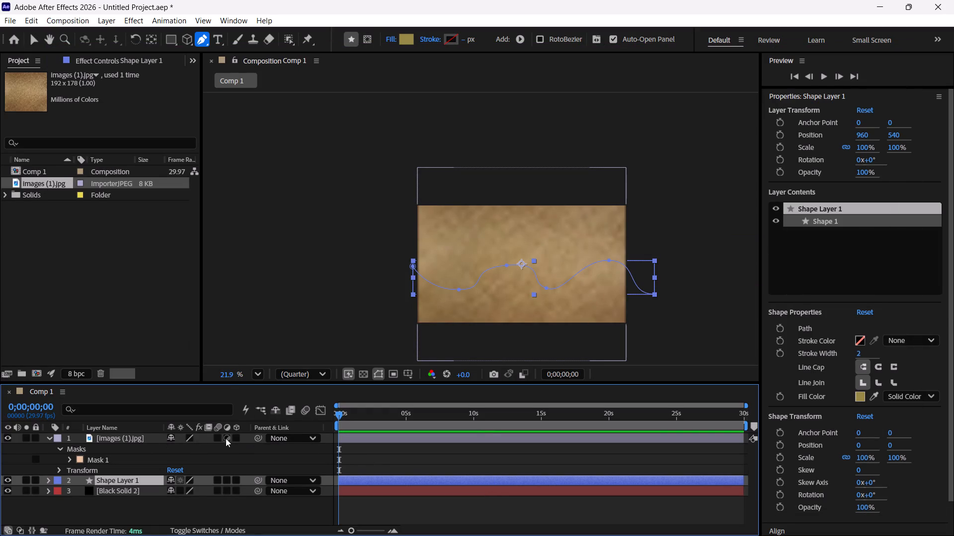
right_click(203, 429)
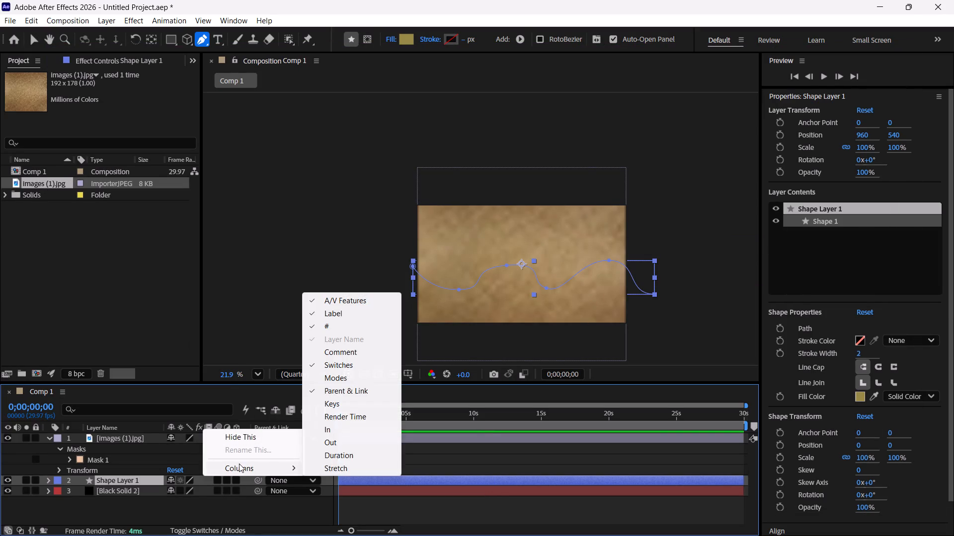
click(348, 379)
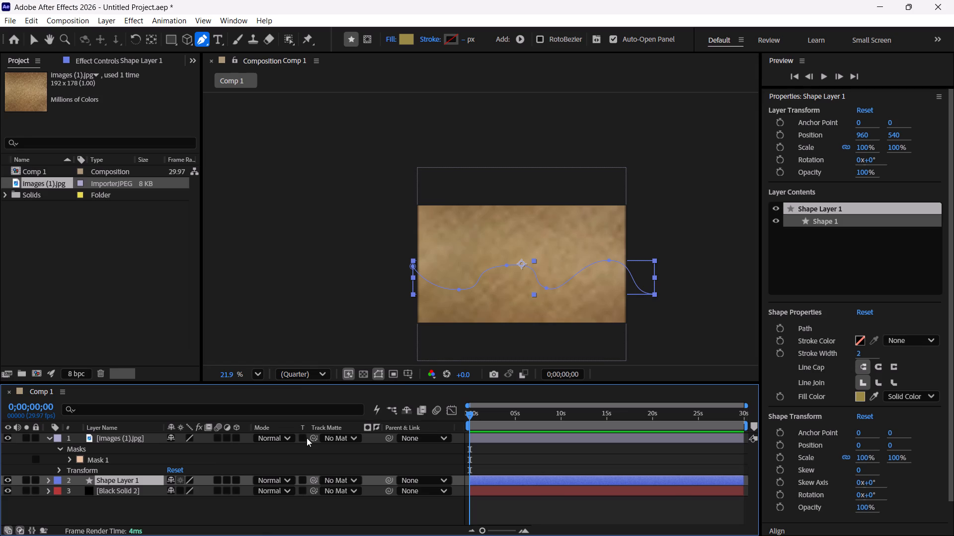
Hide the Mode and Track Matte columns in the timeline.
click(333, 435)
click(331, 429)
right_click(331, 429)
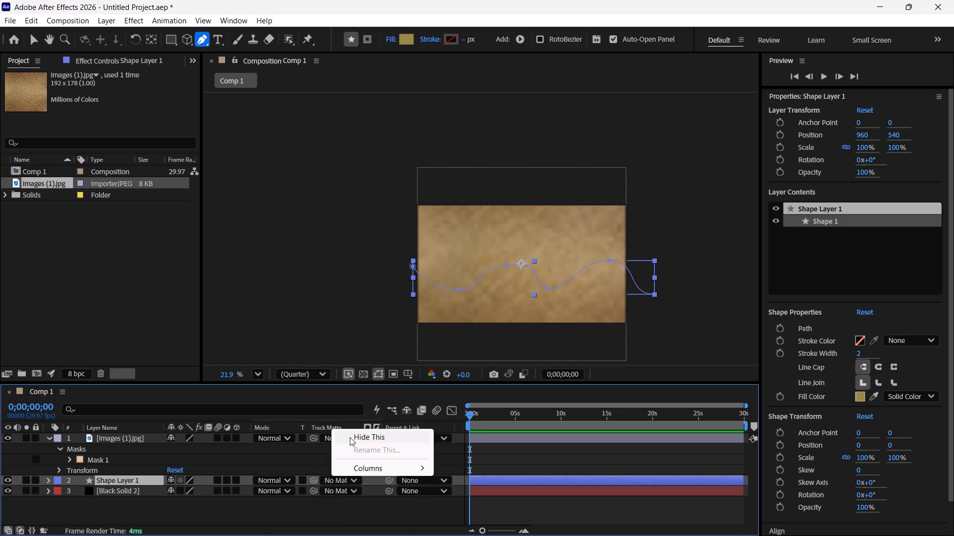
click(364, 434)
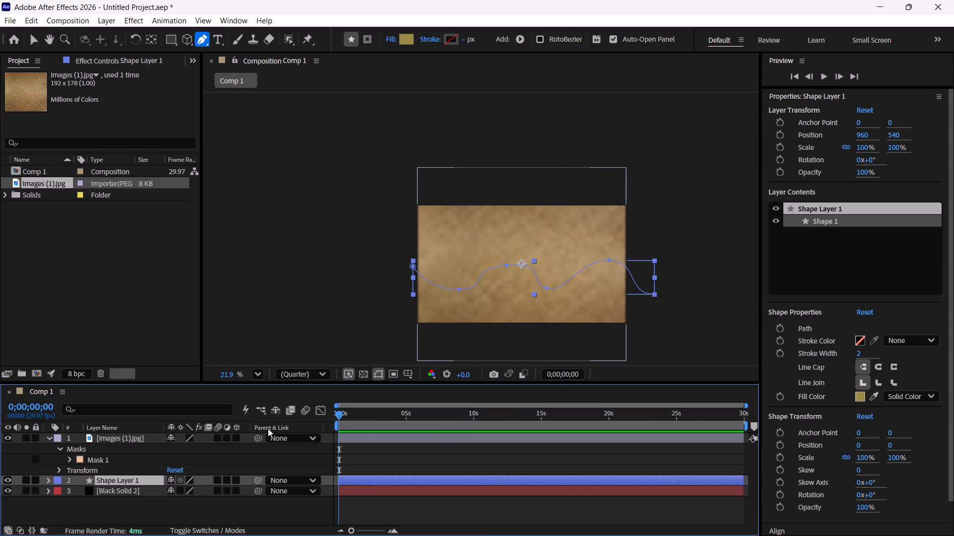
Show the Modes column in the timeline and widen the composition and timeline area.
right_click(268, 428)
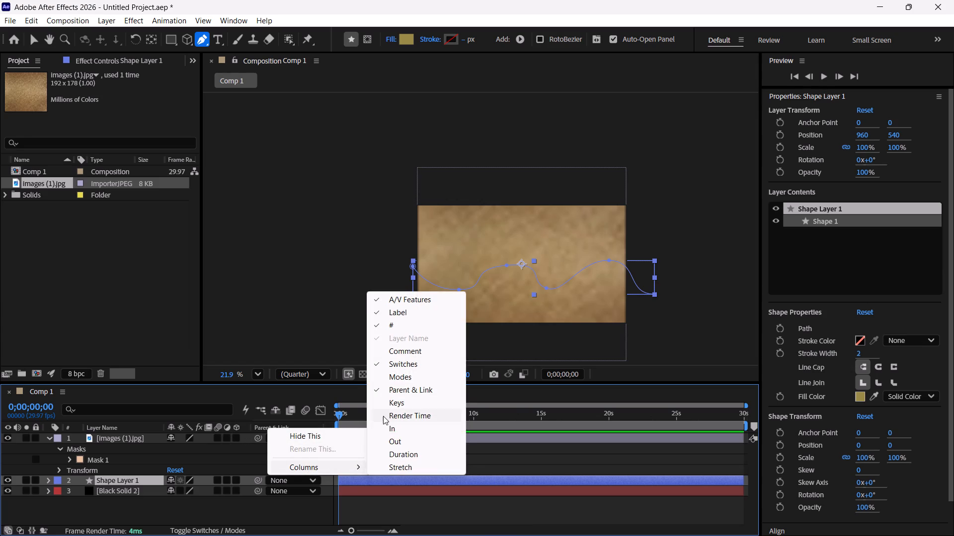
click(394, 376)
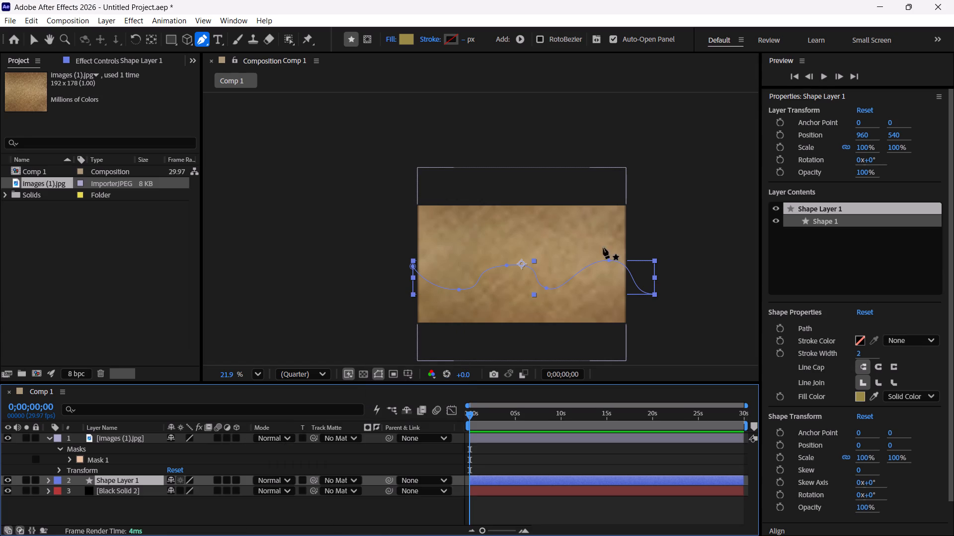
drag(761, 283, 817, 289)
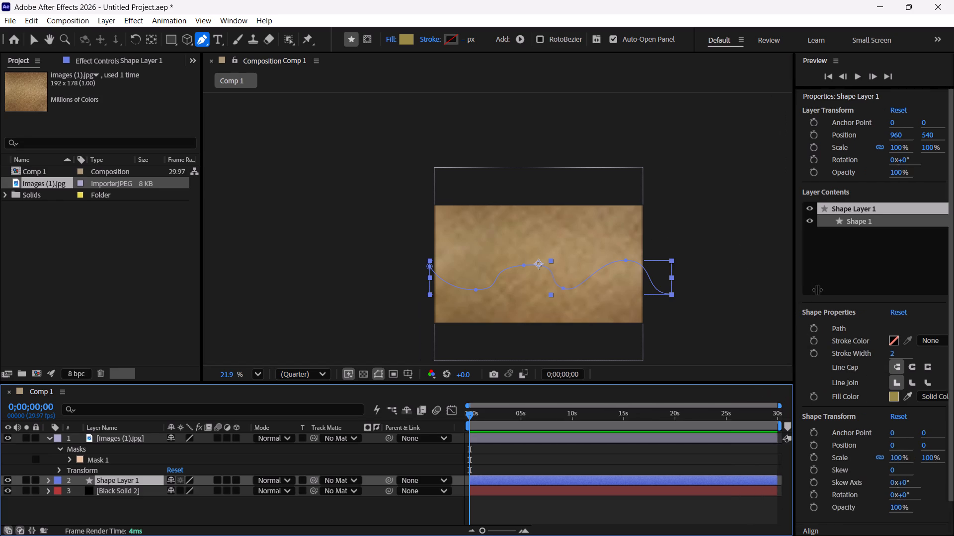
drag(817, 289, 831, 288)
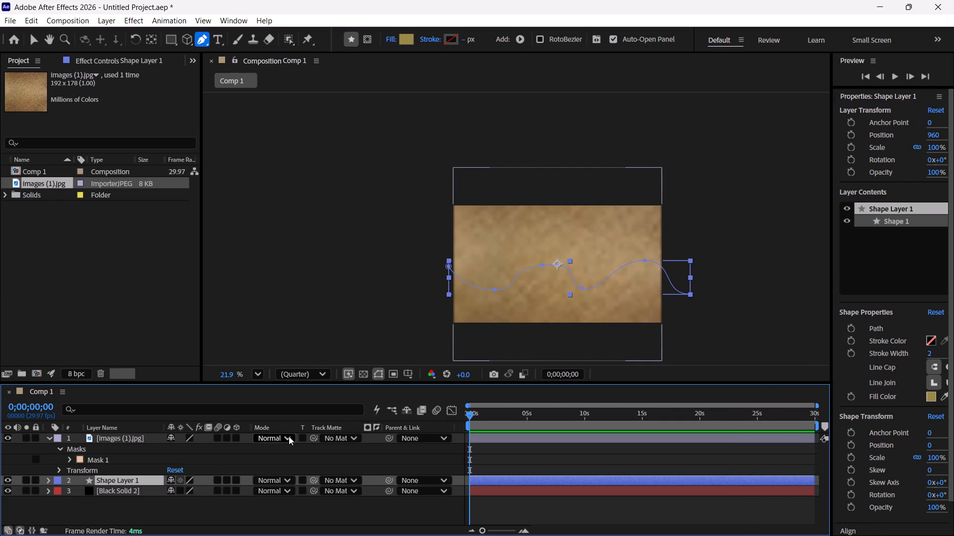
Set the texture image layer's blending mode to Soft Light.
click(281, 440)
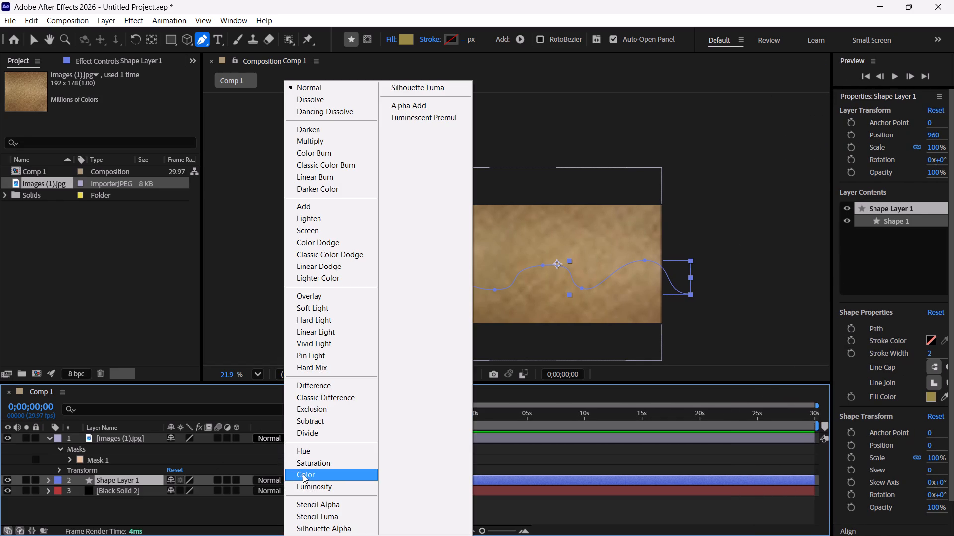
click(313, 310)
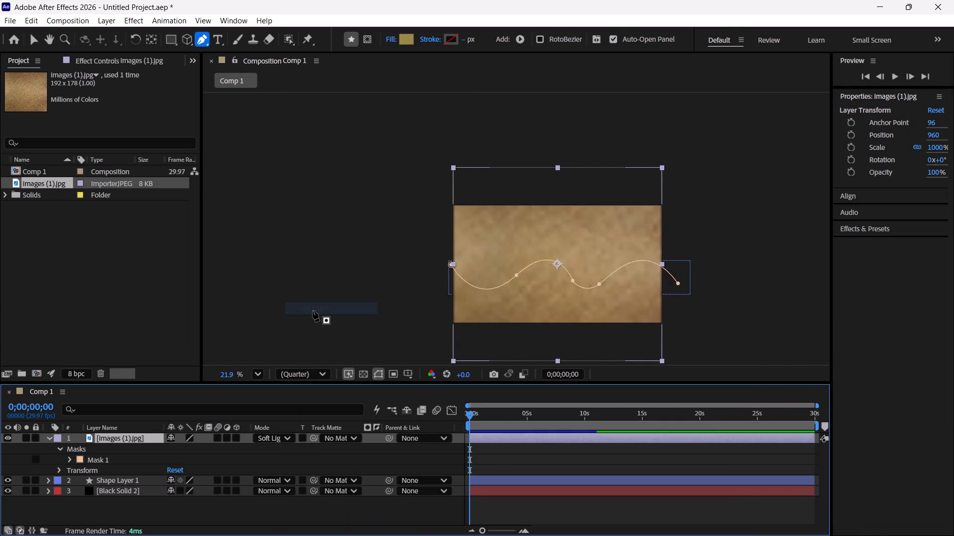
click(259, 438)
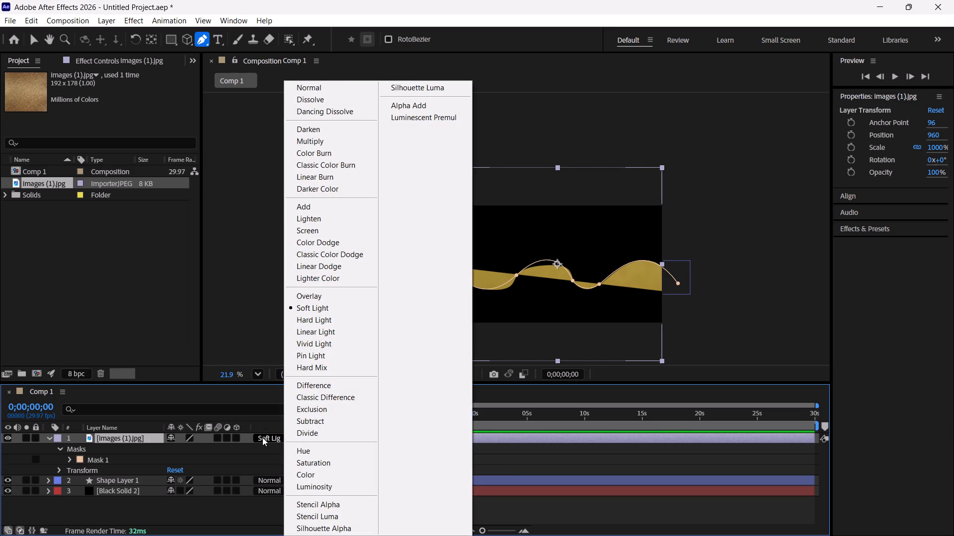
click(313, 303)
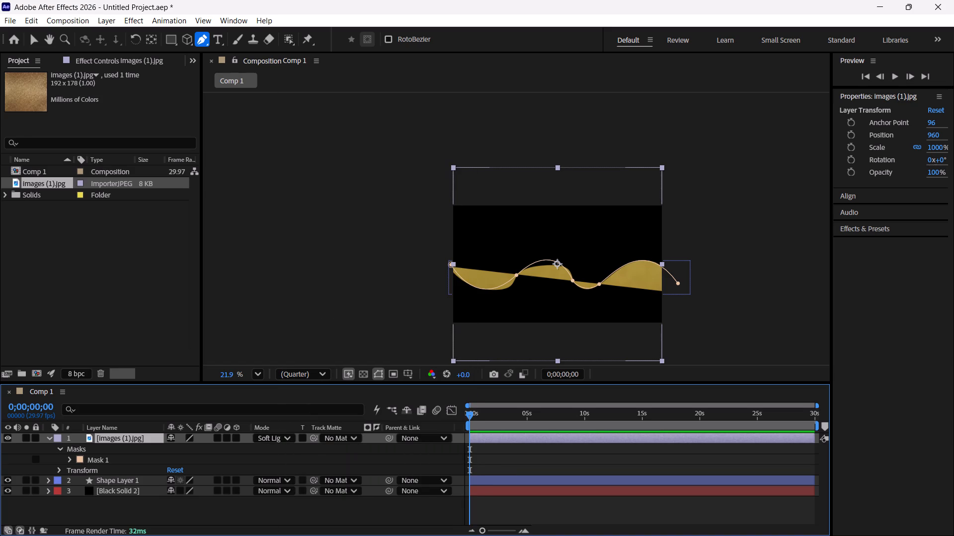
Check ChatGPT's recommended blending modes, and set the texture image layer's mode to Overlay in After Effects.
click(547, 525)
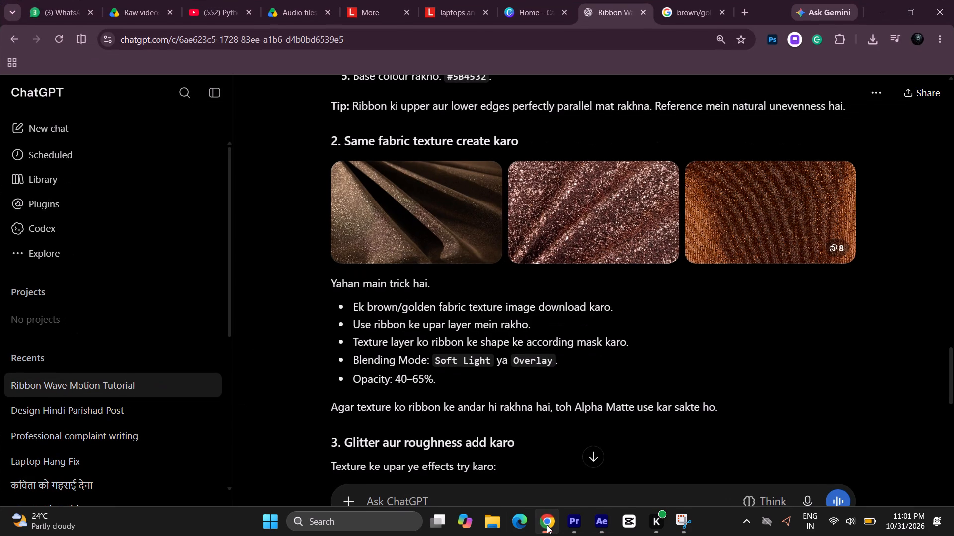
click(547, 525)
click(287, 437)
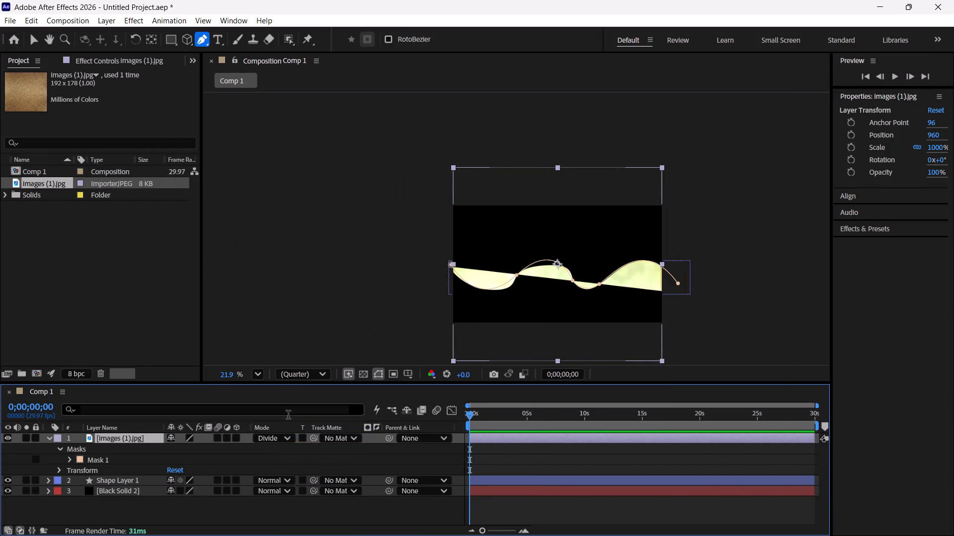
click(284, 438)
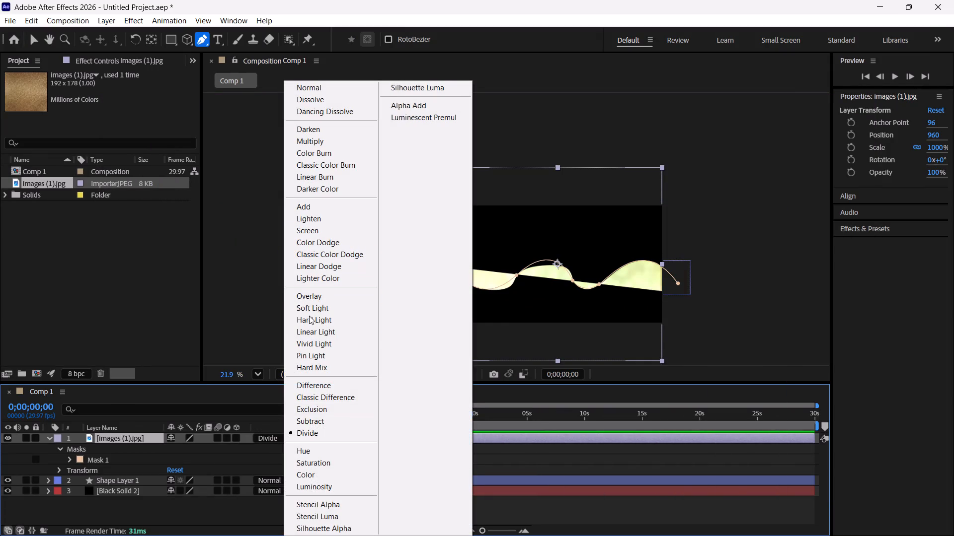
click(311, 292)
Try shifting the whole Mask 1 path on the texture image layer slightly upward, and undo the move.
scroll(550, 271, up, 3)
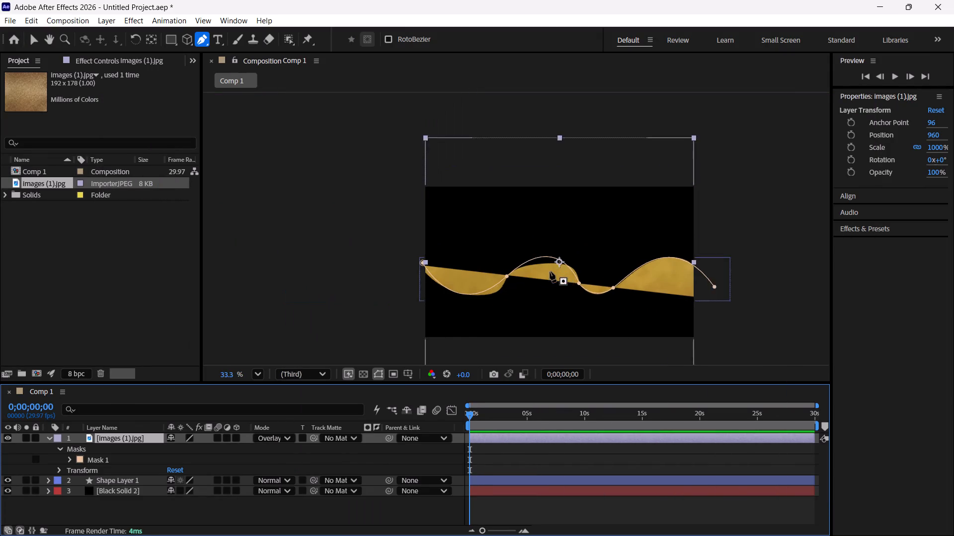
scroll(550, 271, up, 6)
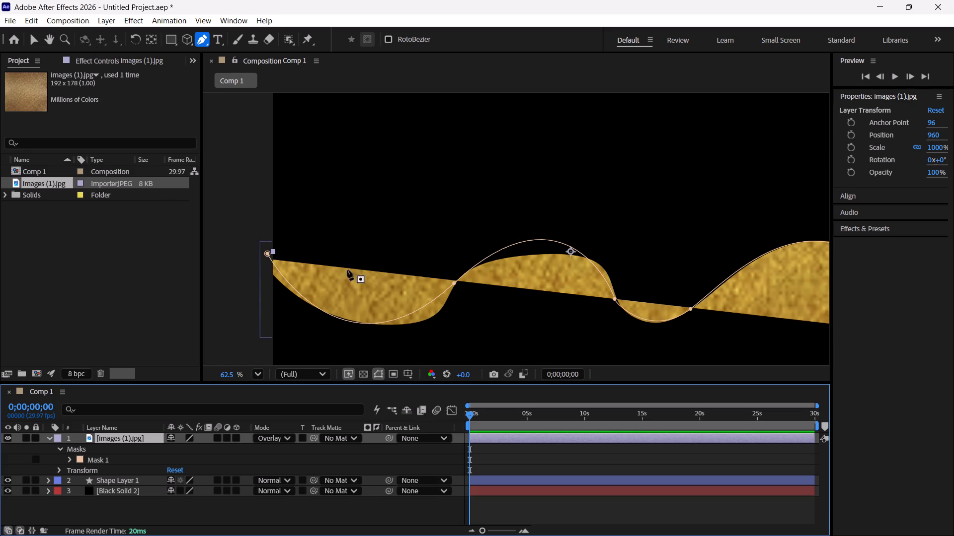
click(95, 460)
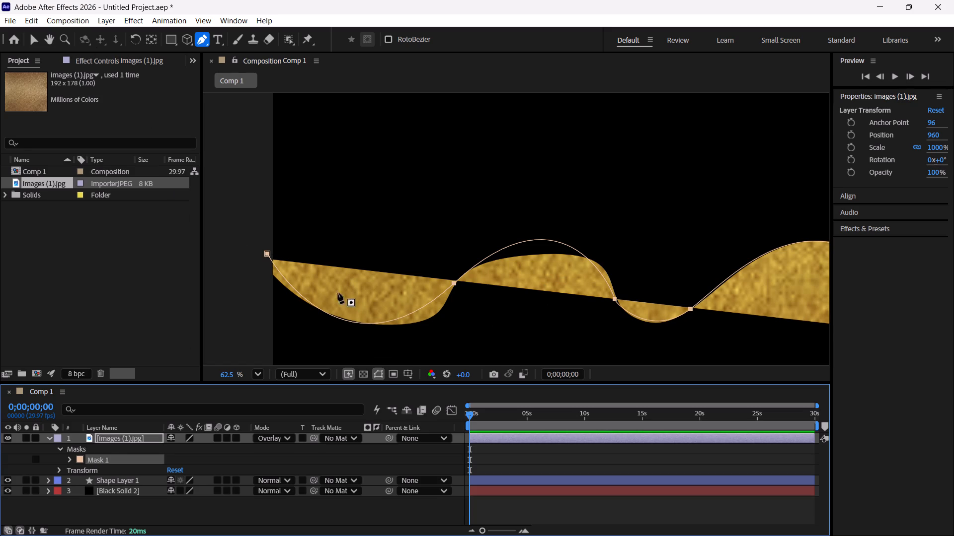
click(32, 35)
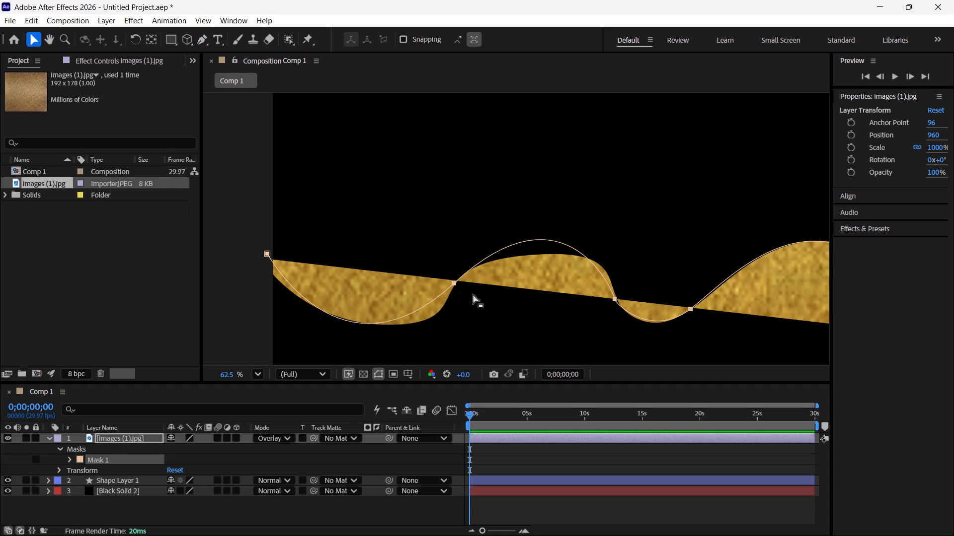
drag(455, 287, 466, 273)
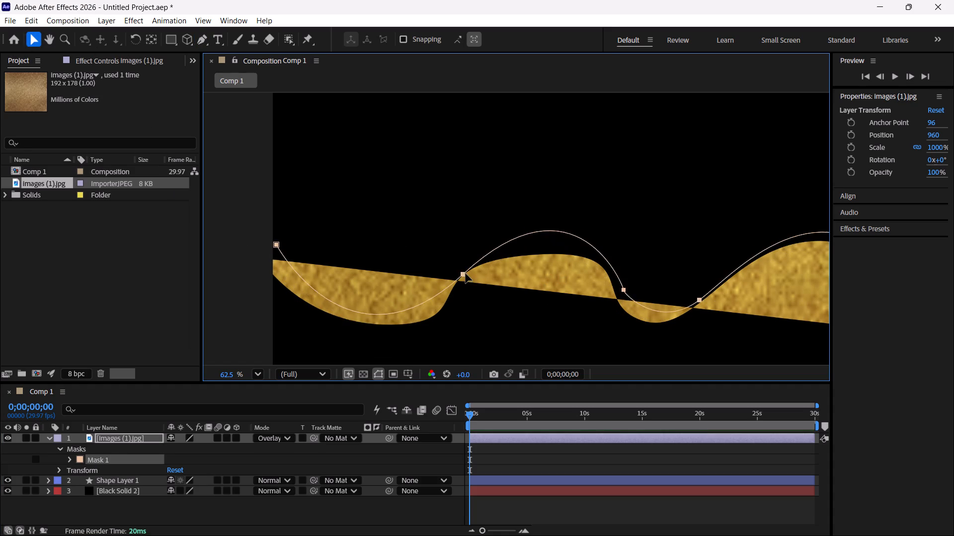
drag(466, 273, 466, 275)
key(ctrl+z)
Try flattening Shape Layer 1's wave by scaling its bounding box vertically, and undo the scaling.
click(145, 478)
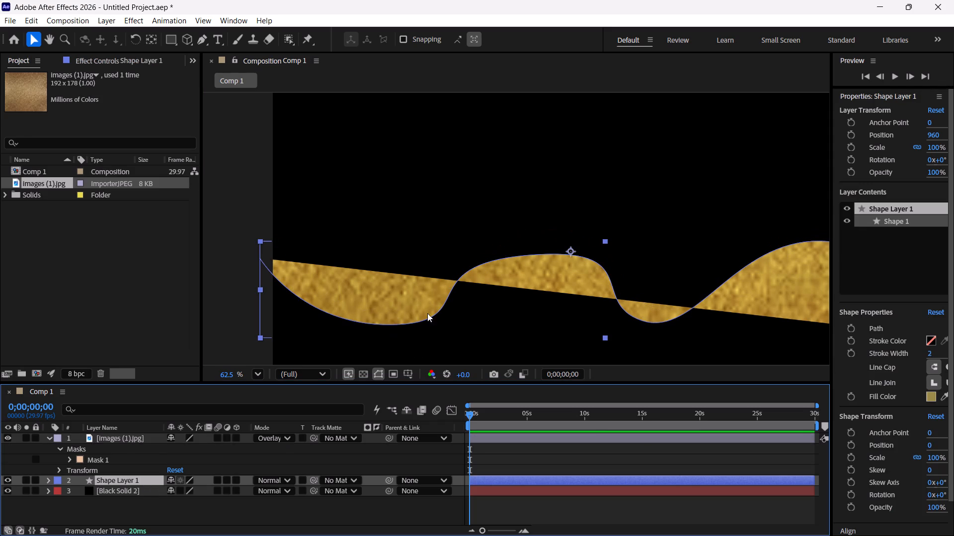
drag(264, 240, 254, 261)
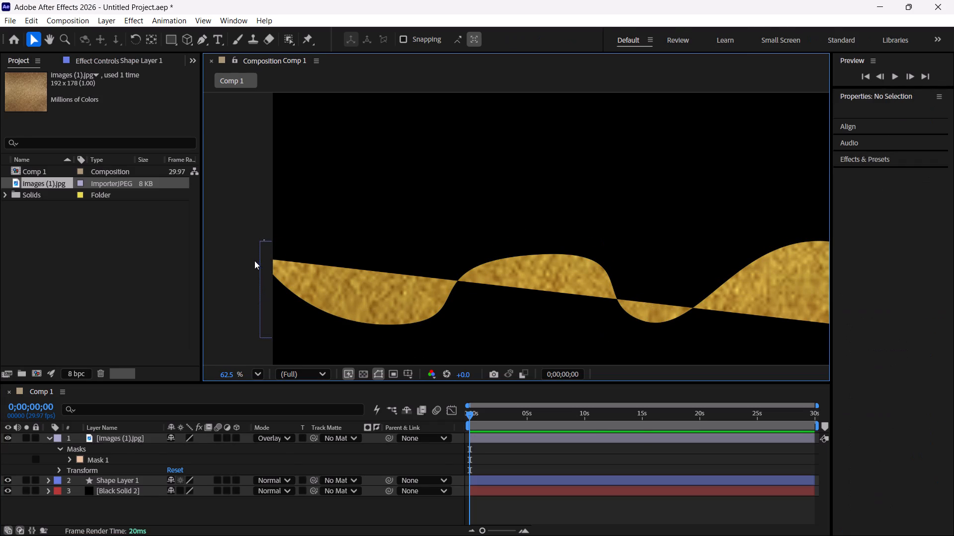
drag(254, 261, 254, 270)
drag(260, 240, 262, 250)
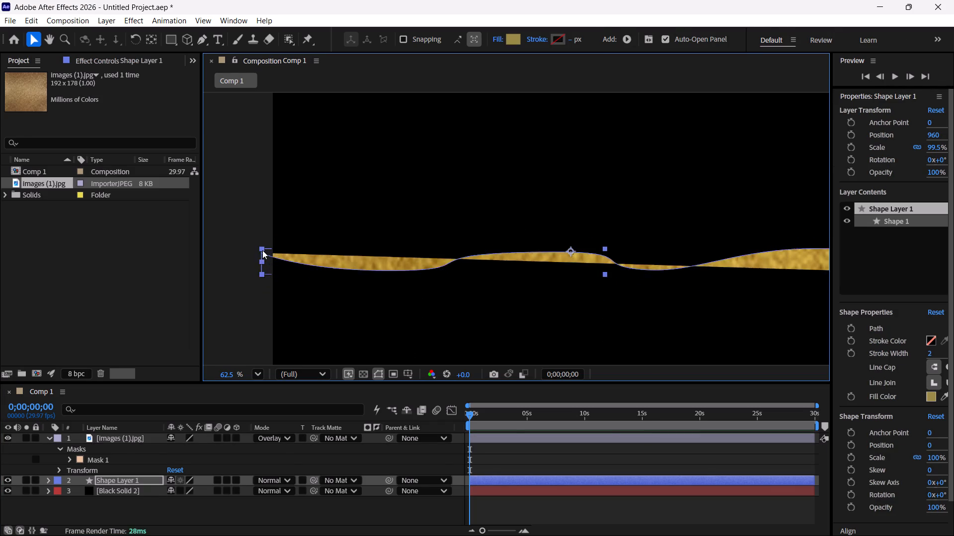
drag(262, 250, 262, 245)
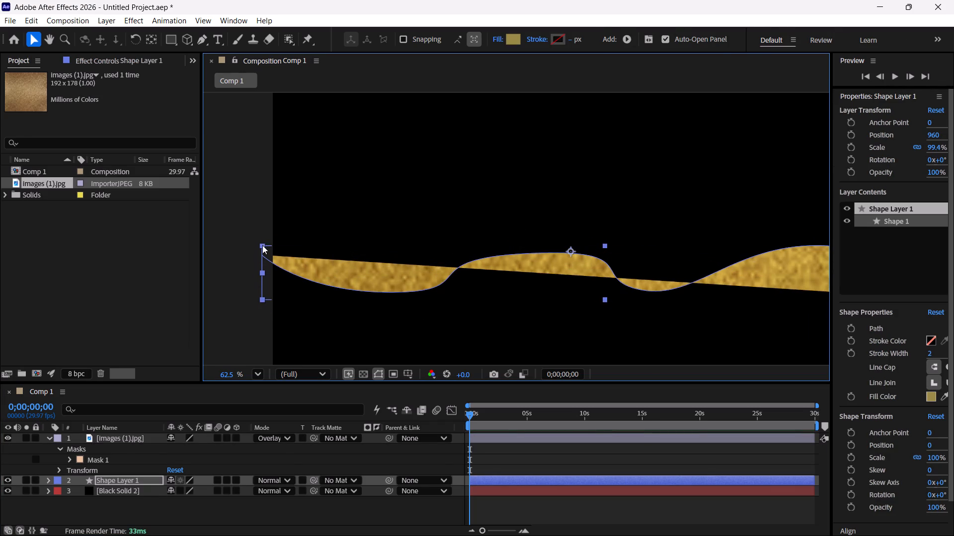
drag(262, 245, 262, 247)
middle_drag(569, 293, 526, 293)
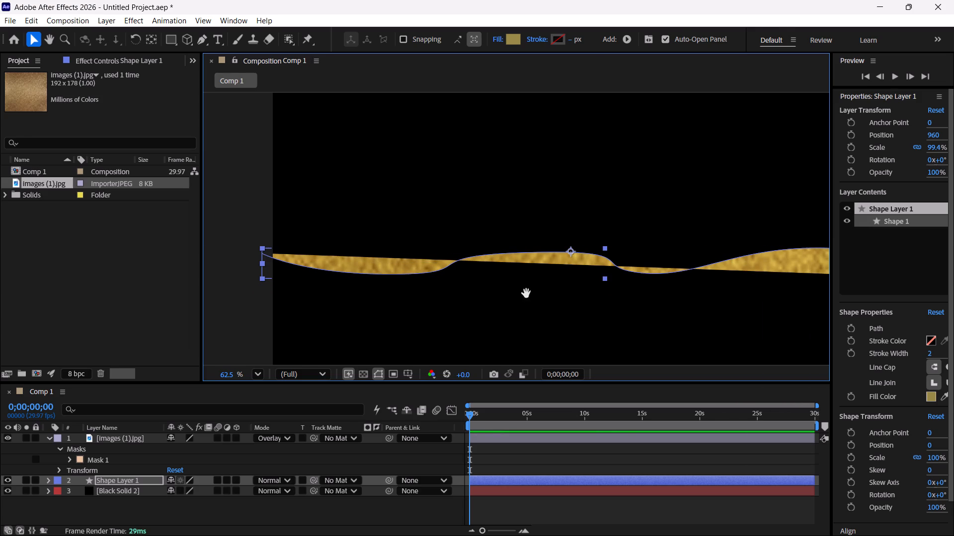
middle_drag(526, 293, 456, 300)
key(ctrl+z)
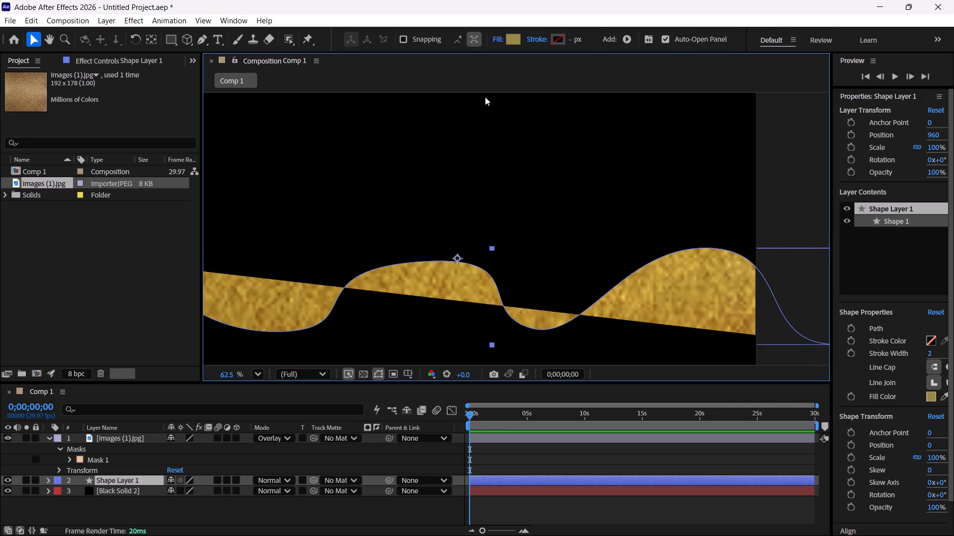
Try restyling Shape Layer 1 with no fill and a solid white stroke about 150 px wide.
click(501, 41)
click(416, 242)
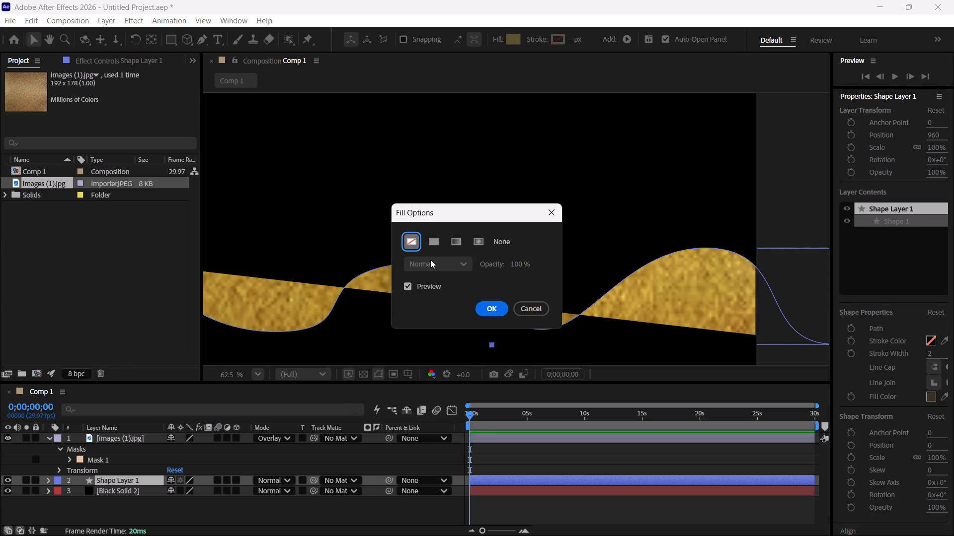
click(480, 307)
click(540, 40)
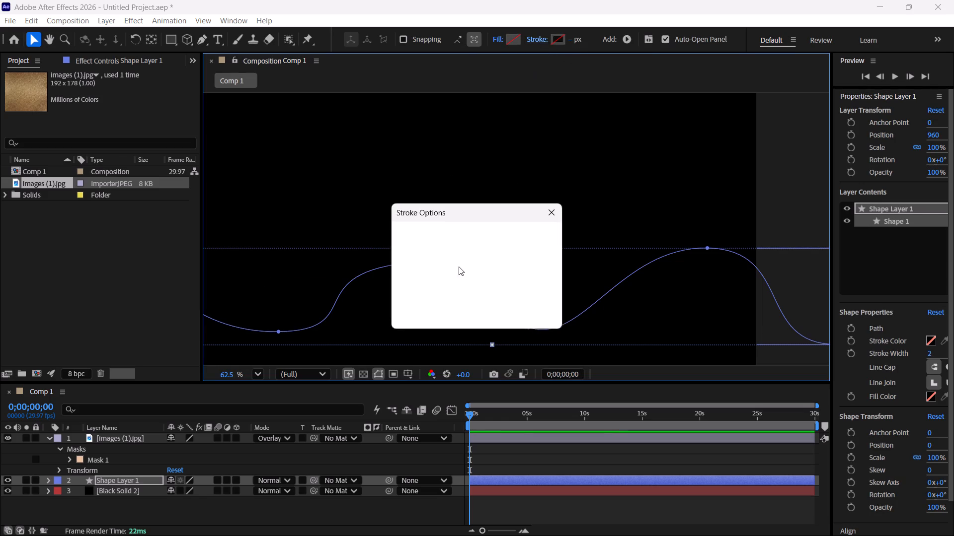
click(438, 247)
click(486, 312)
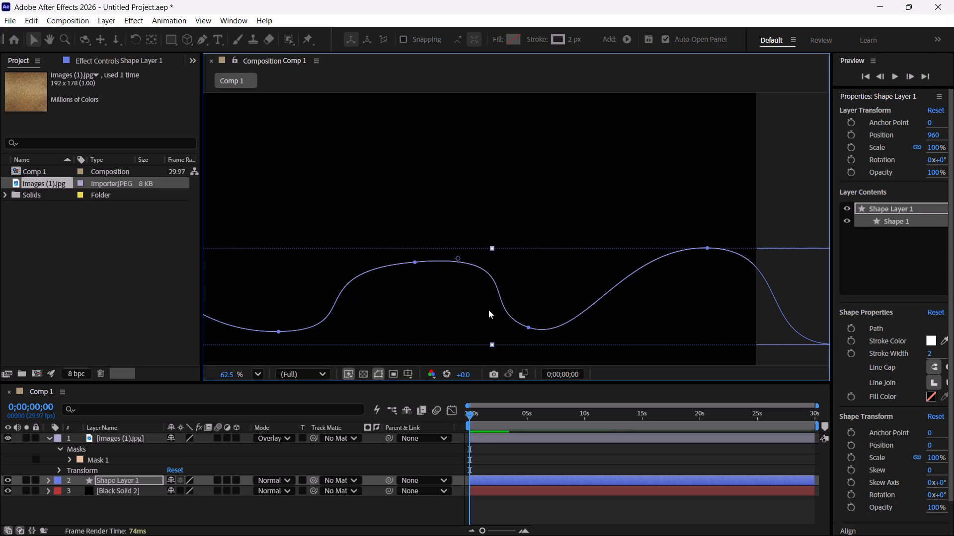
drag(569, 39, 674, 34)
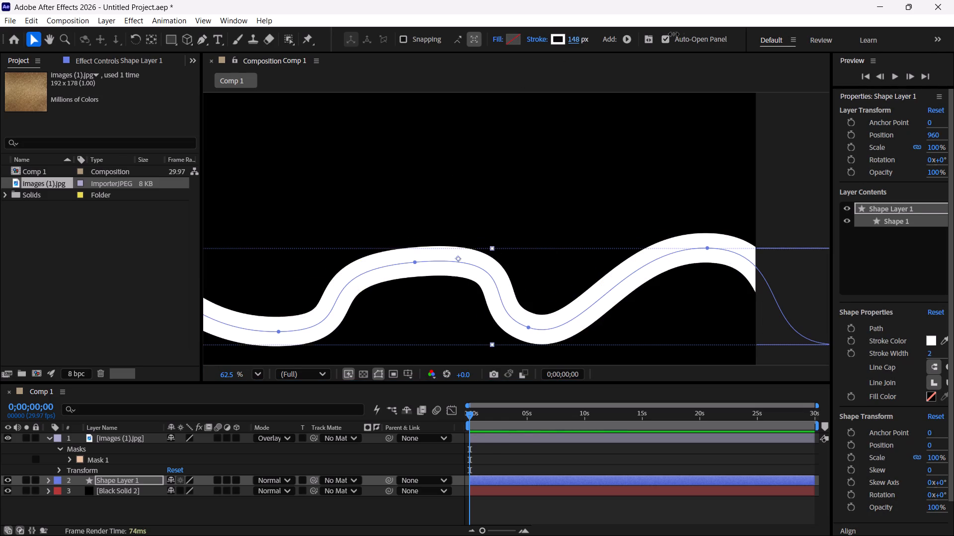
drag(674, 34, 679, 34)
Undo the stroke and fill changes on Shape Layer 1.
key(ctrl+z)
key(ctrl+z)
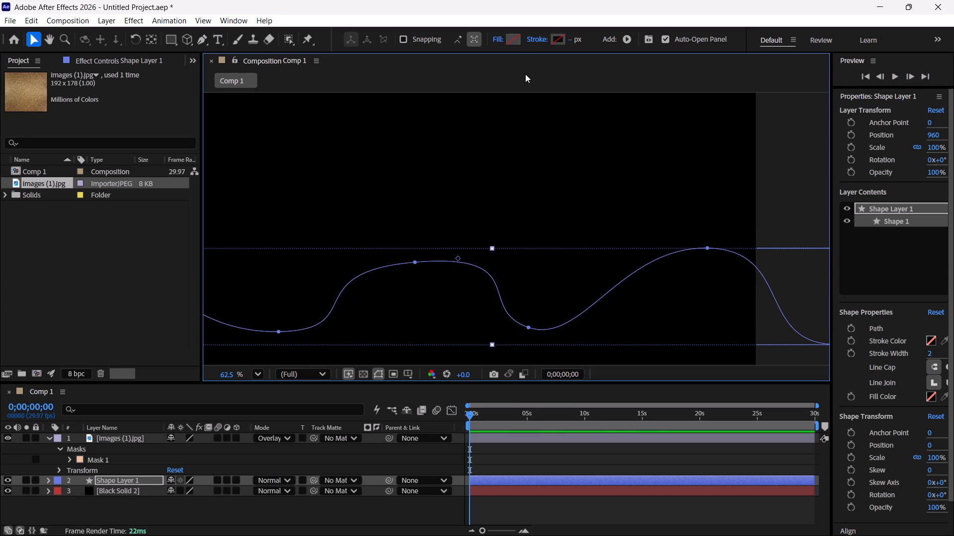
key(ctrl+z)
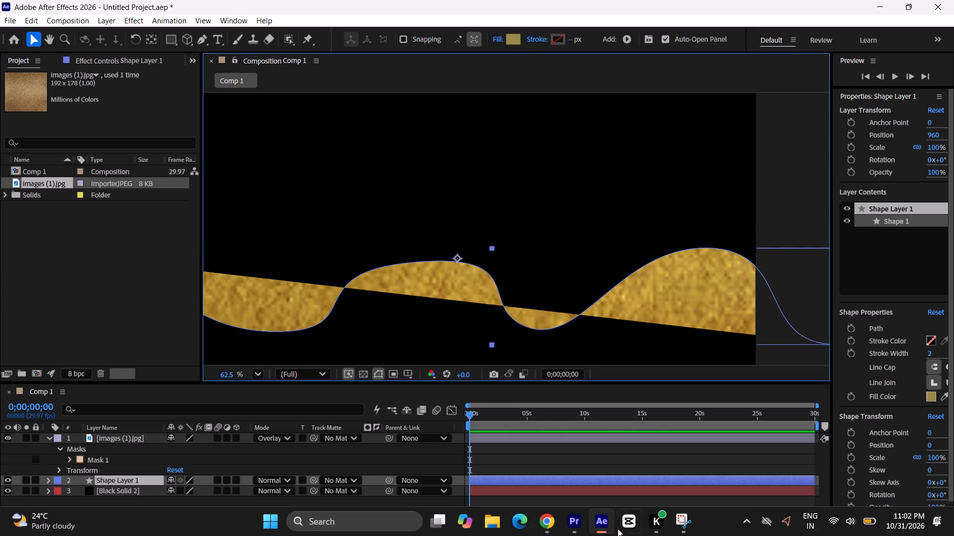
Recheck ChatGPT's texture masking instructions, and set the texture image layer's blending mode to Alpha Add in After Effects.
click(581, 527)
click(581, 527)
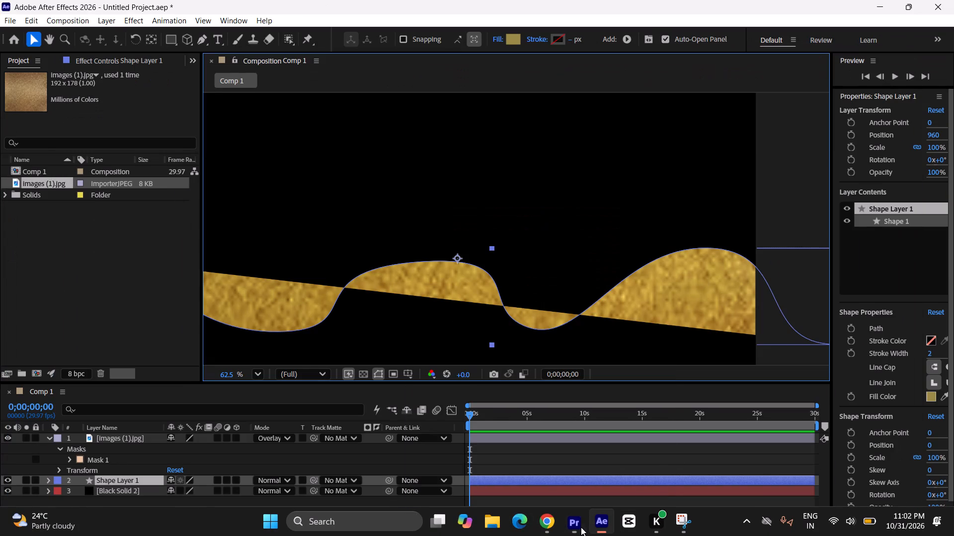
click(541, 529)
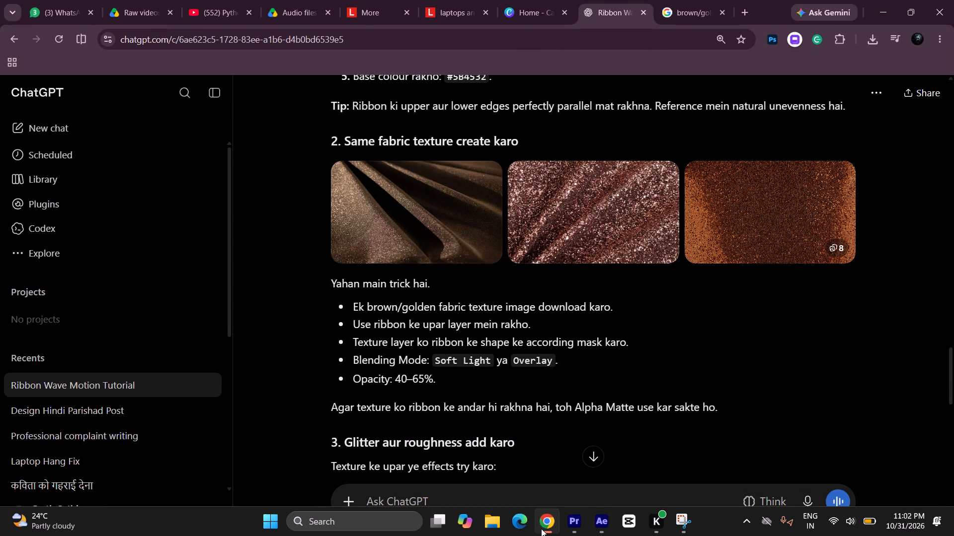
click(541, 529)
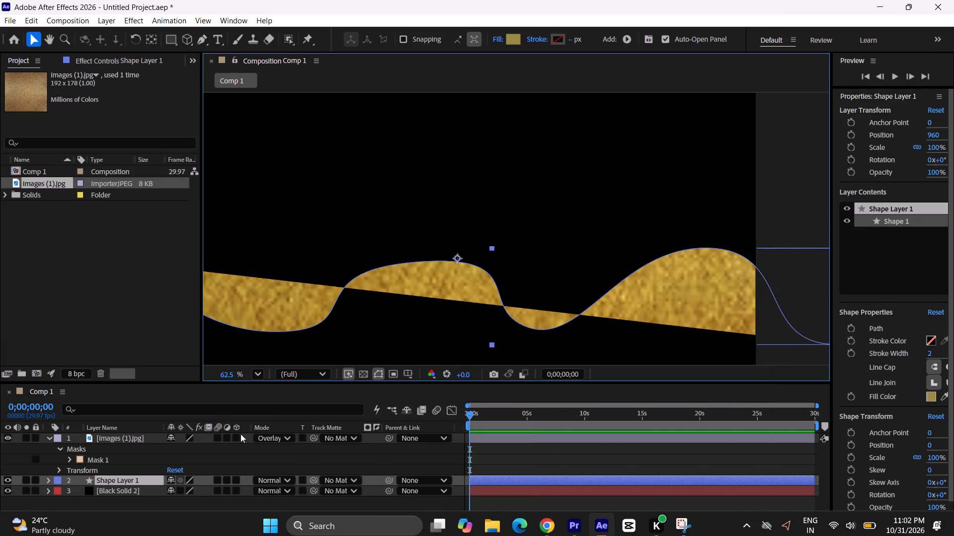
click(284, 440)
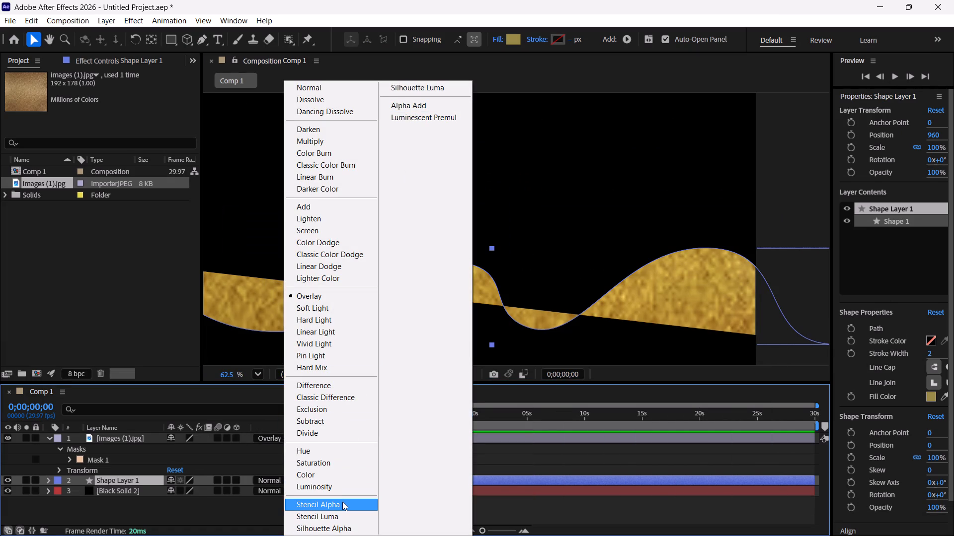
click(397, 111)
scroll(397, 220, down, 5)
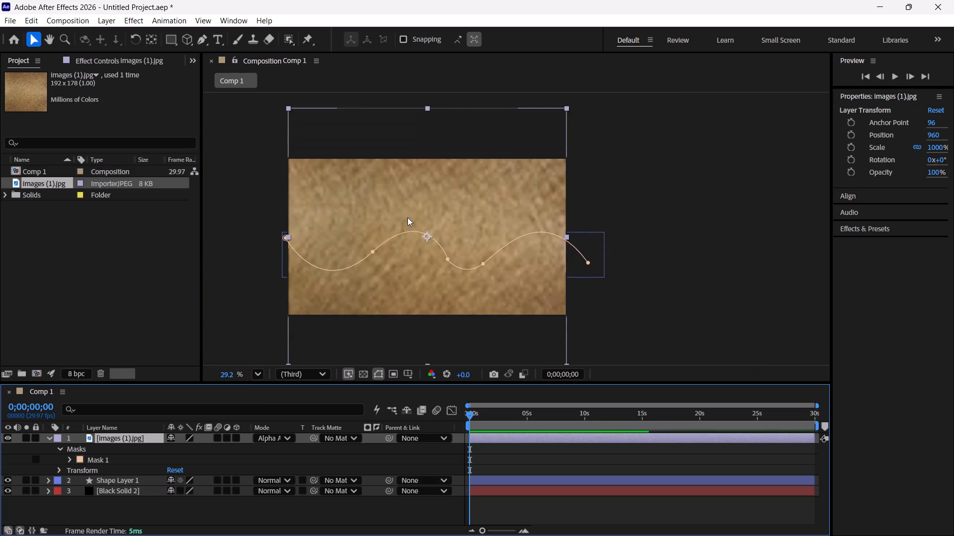
Set the texture image layer's blending mode to Add.
click(260, 435)
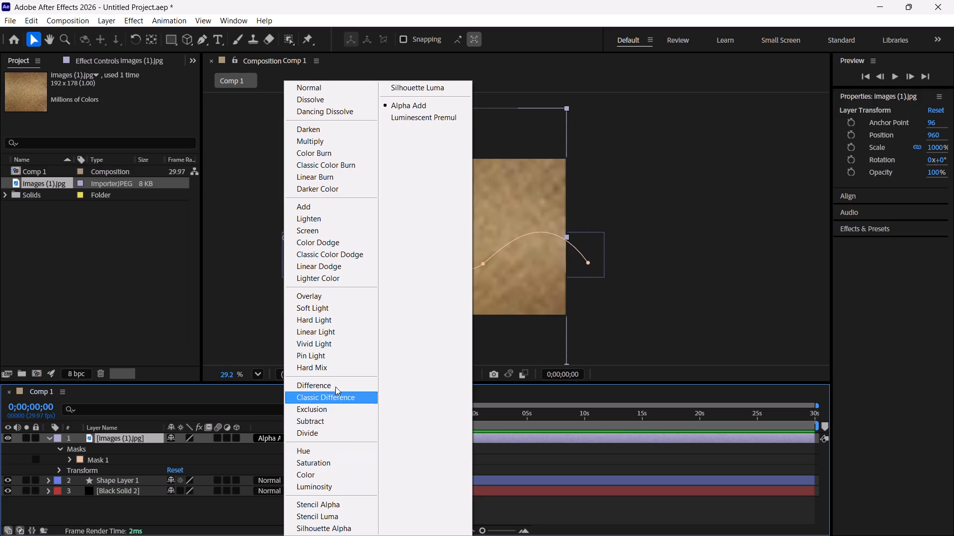
click(346, 202)
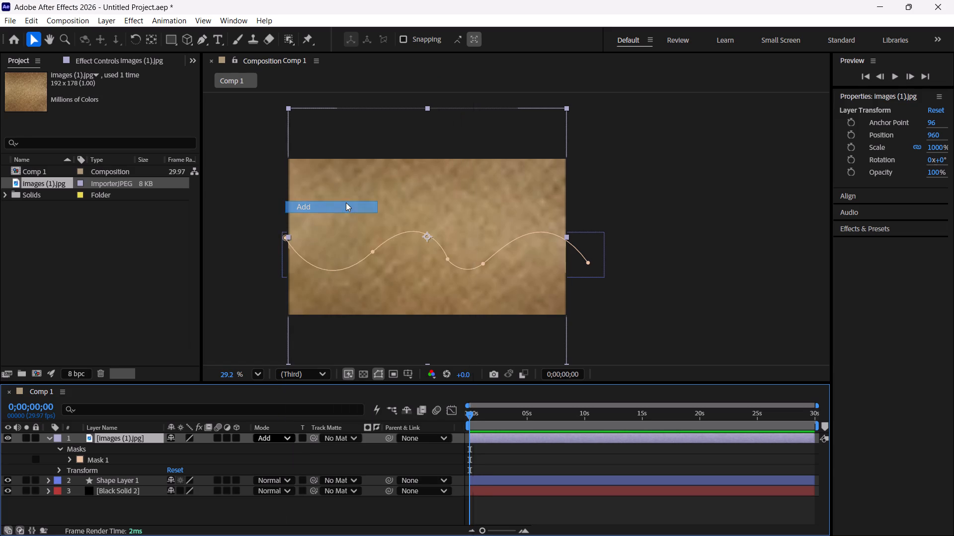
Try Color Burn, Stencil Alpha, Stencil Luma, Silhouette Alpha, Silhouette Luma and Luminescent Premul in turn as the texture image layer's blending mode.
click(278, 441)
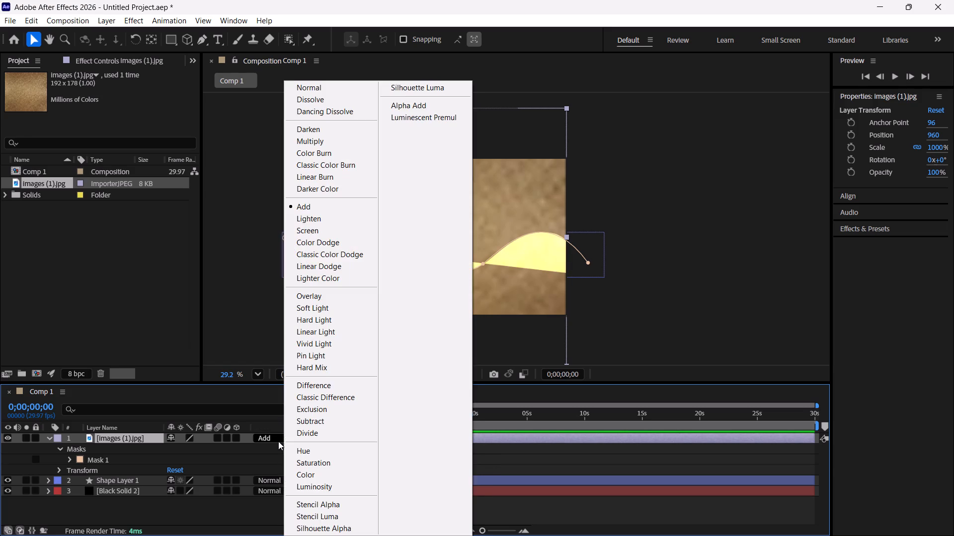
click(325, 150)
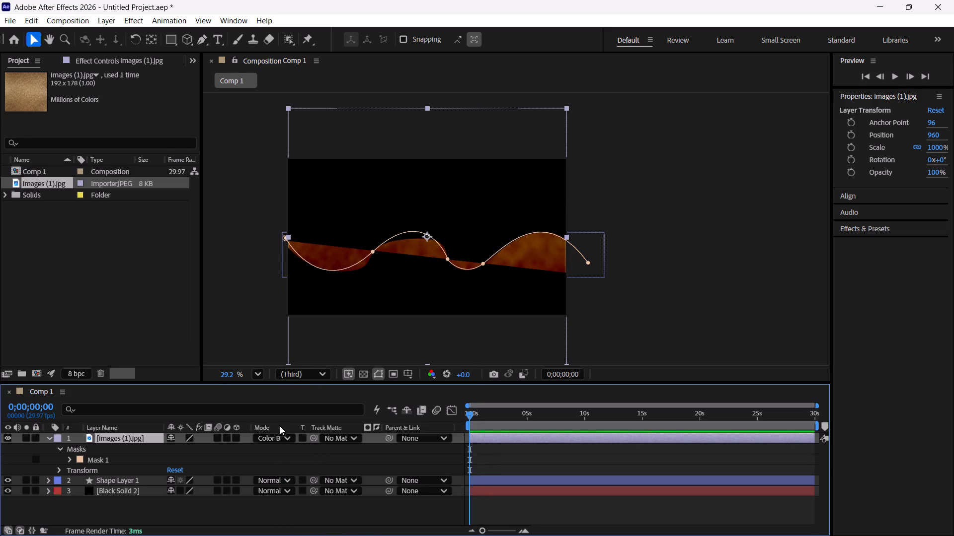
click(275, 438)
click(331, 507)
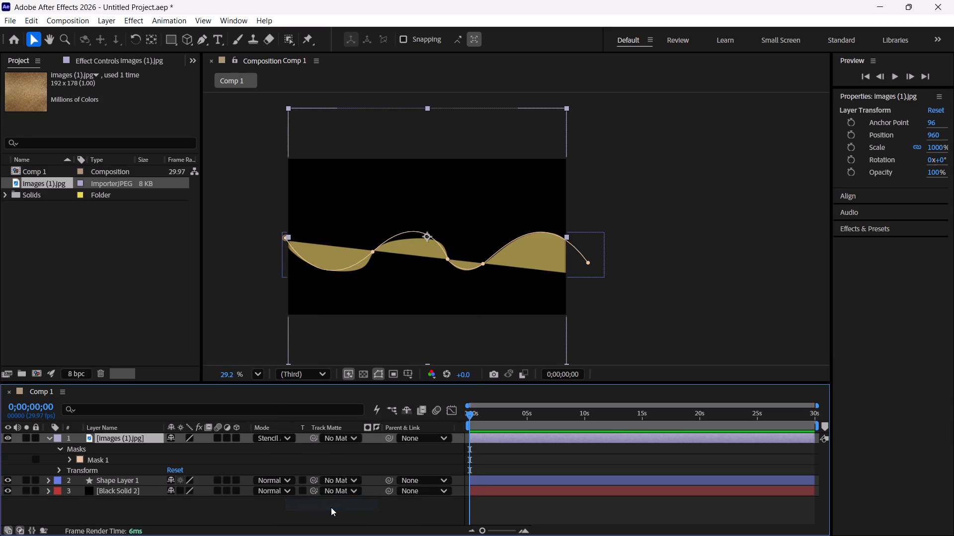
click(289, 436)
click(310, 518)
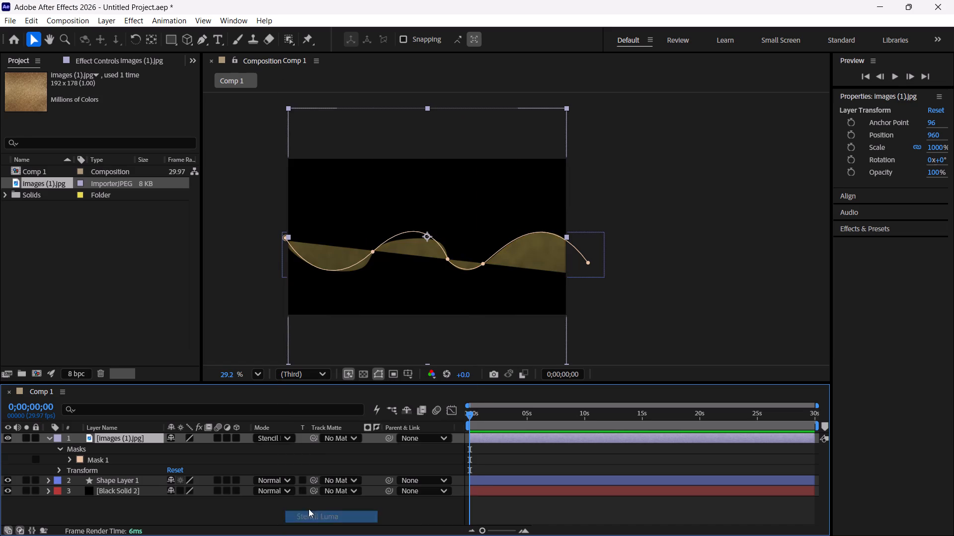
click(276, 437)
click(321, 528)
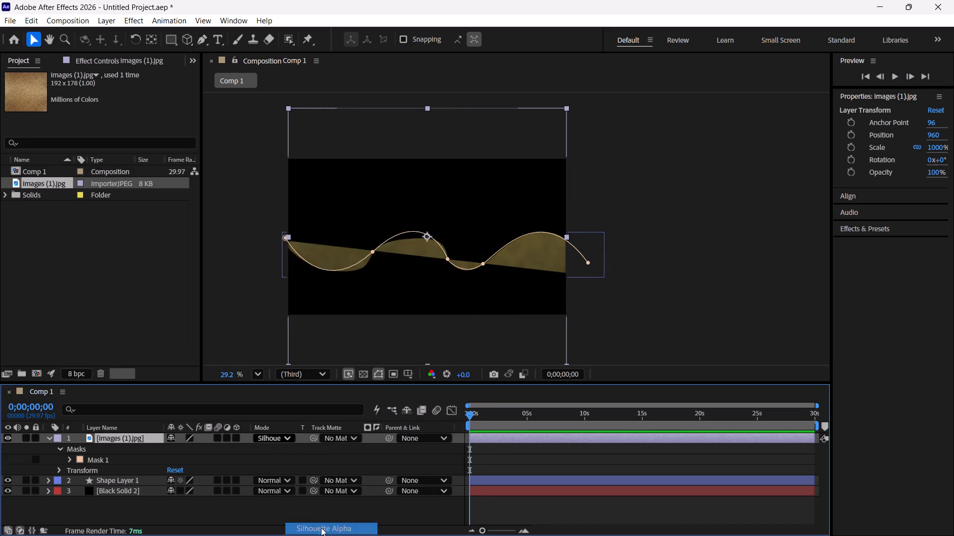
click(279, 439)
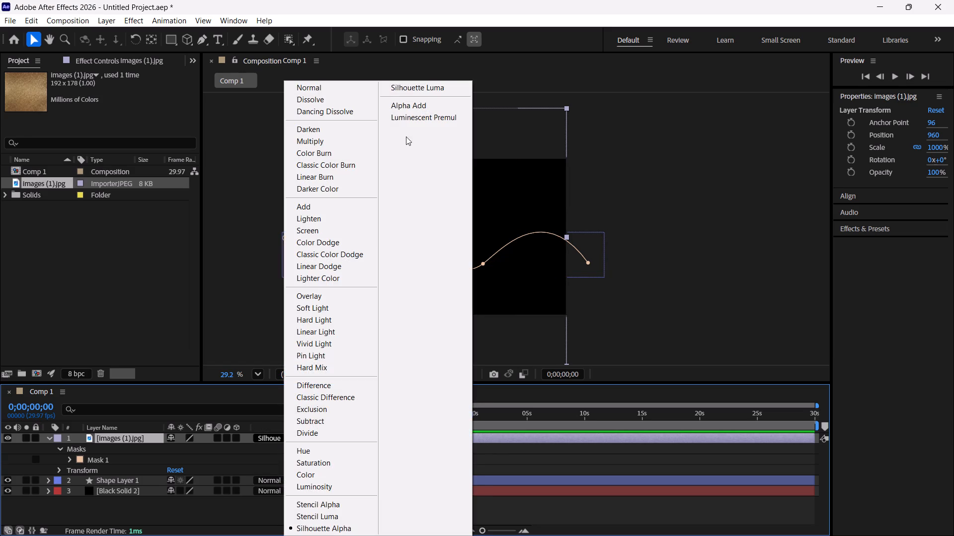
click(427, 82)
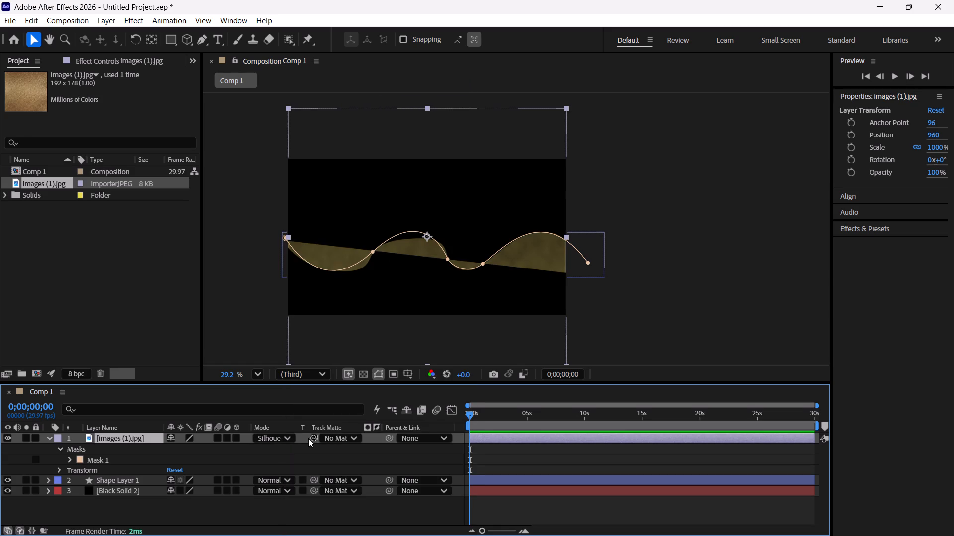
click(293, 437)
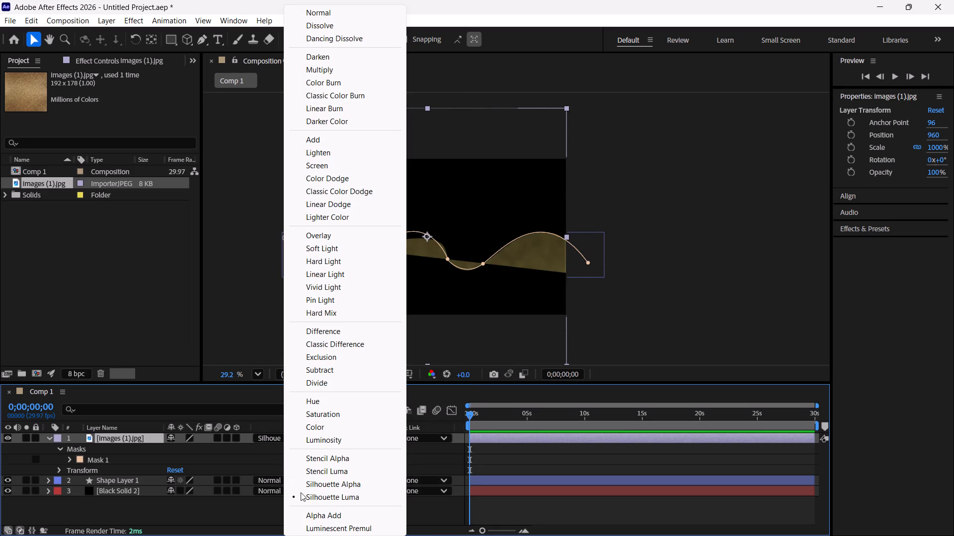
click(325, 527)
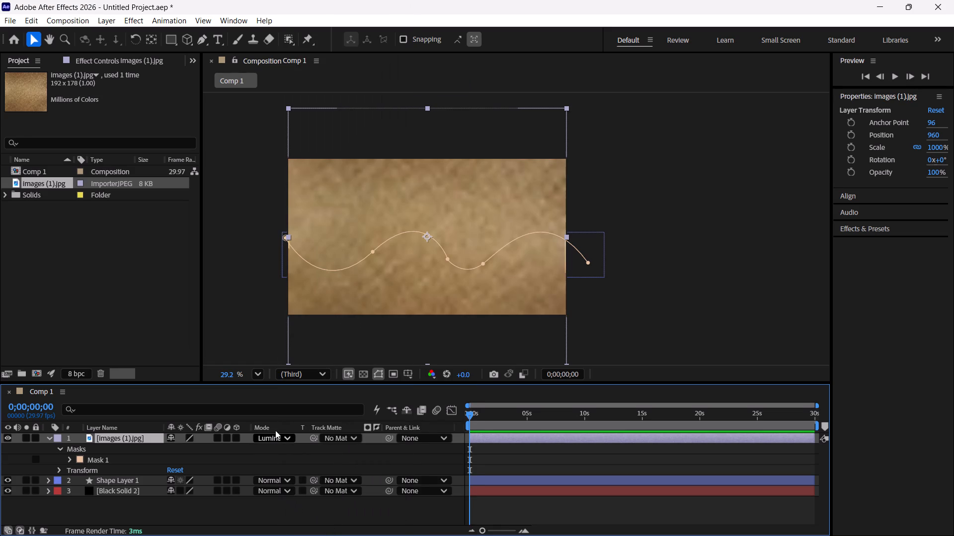
Set the texture image layer's blending mode to Vivid Light.
double_click(275, 430)
click(277, 435)
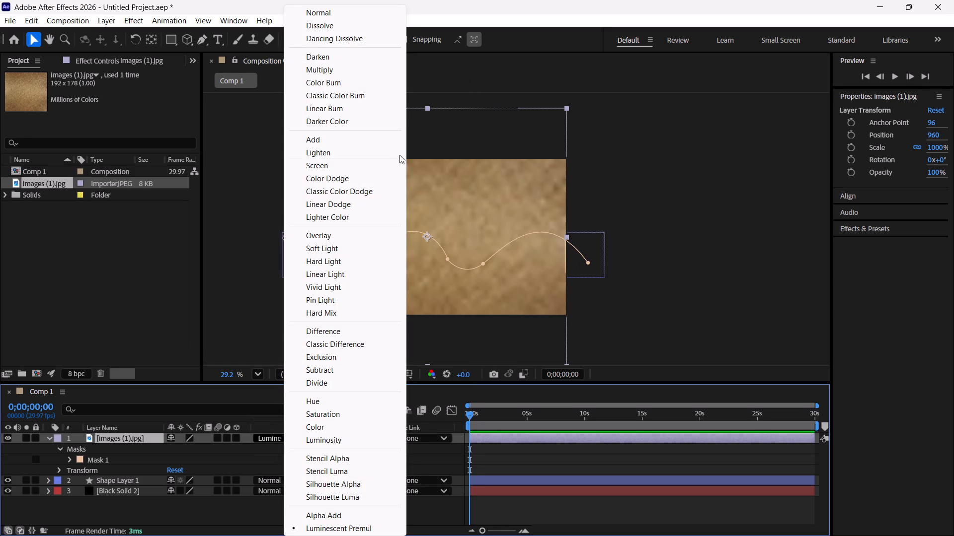
click(362, 292)
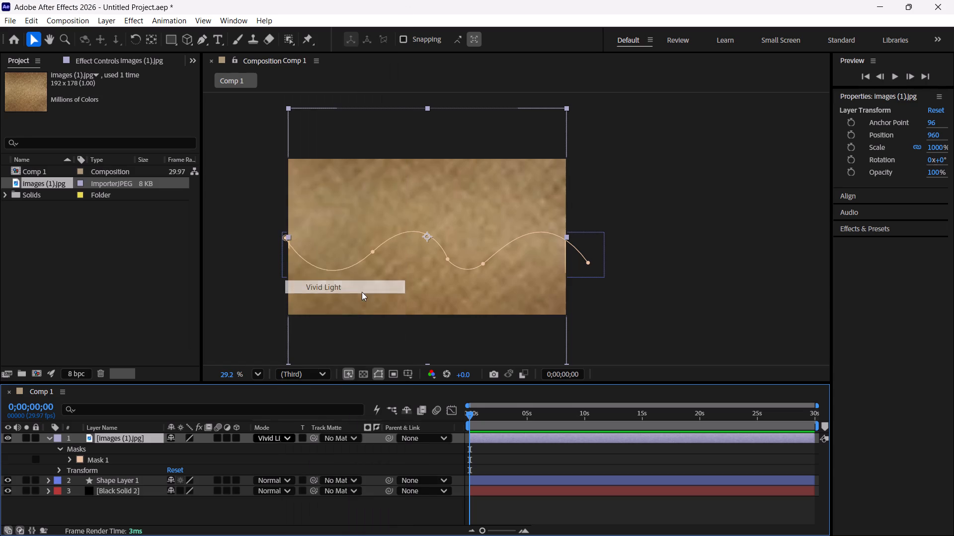
Open the blending mode choices for the texture image layer again.
click(287, 437)
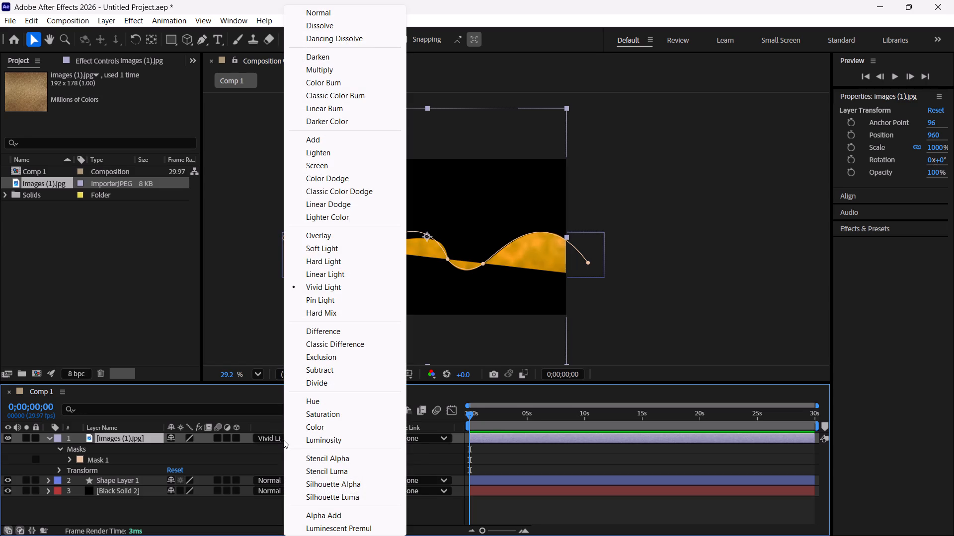
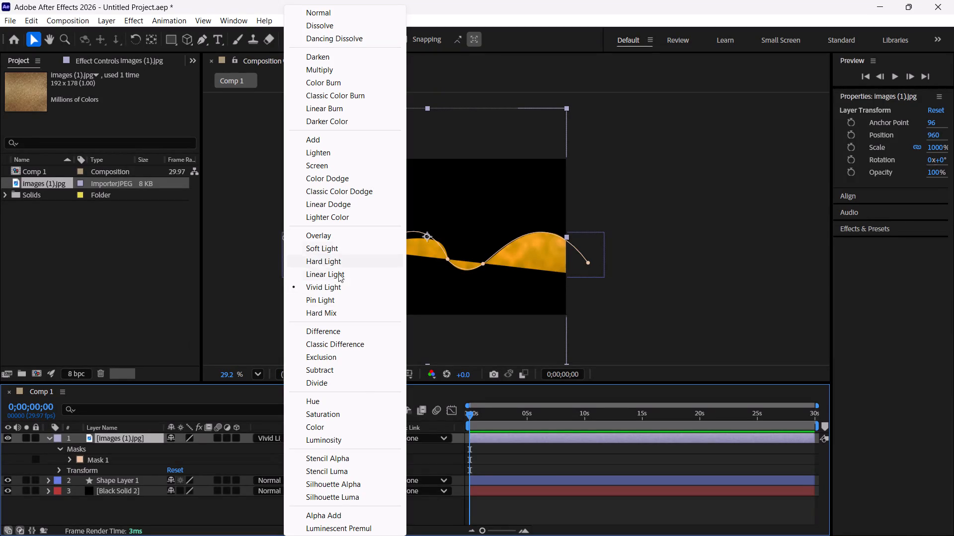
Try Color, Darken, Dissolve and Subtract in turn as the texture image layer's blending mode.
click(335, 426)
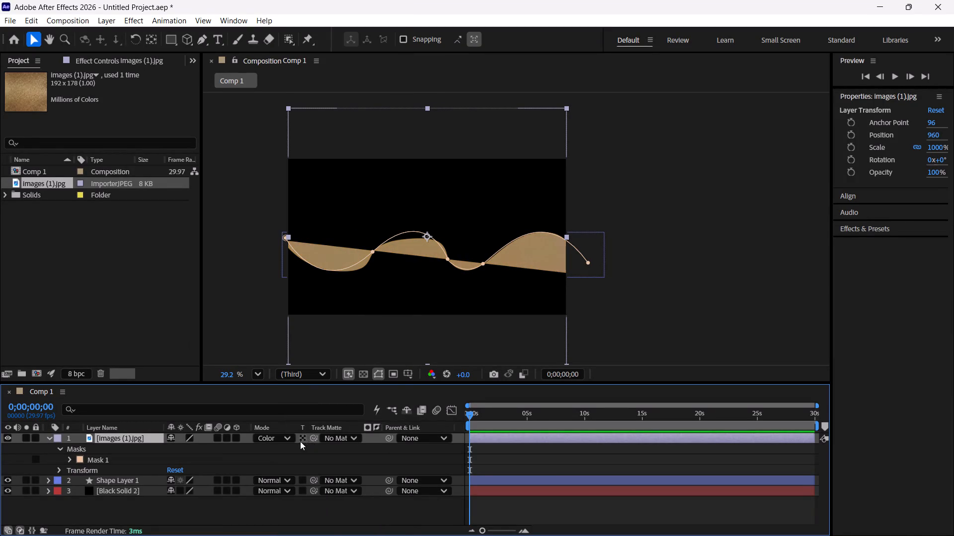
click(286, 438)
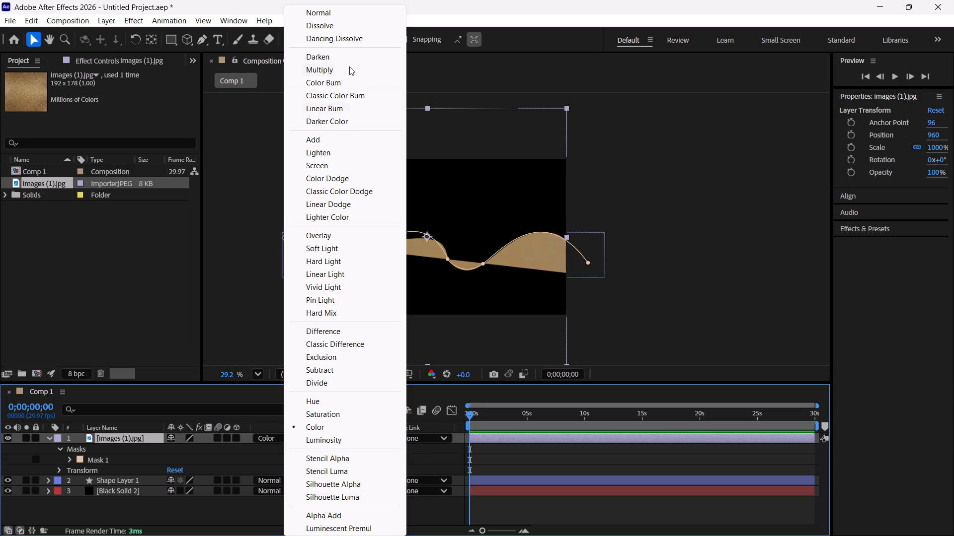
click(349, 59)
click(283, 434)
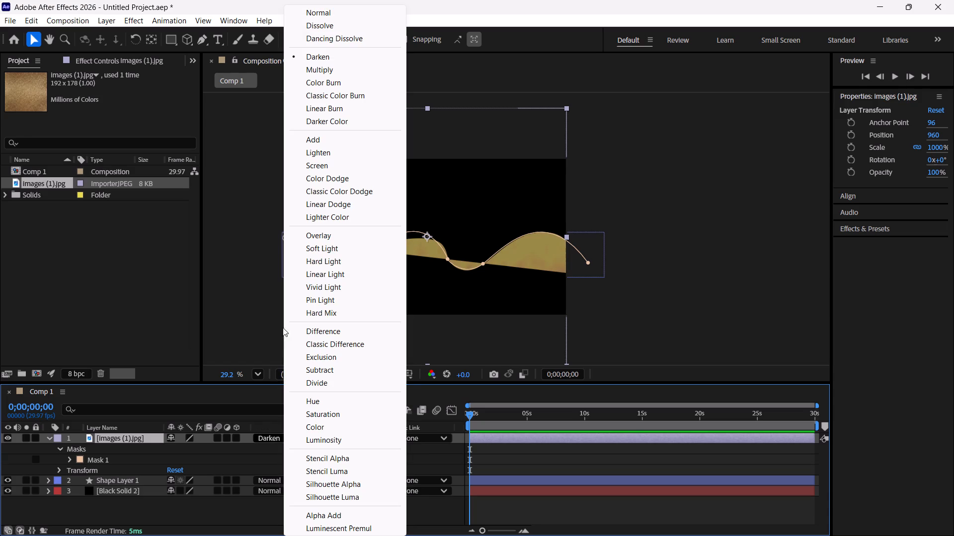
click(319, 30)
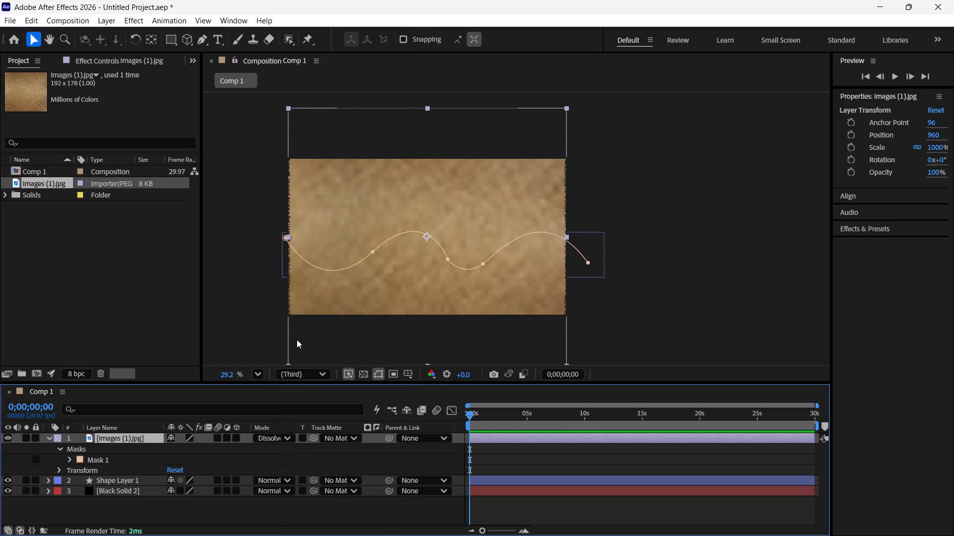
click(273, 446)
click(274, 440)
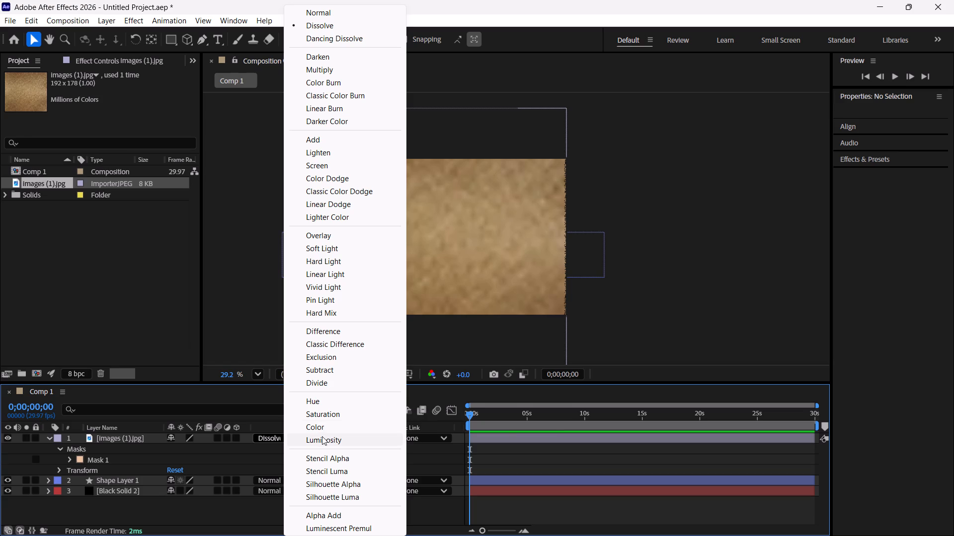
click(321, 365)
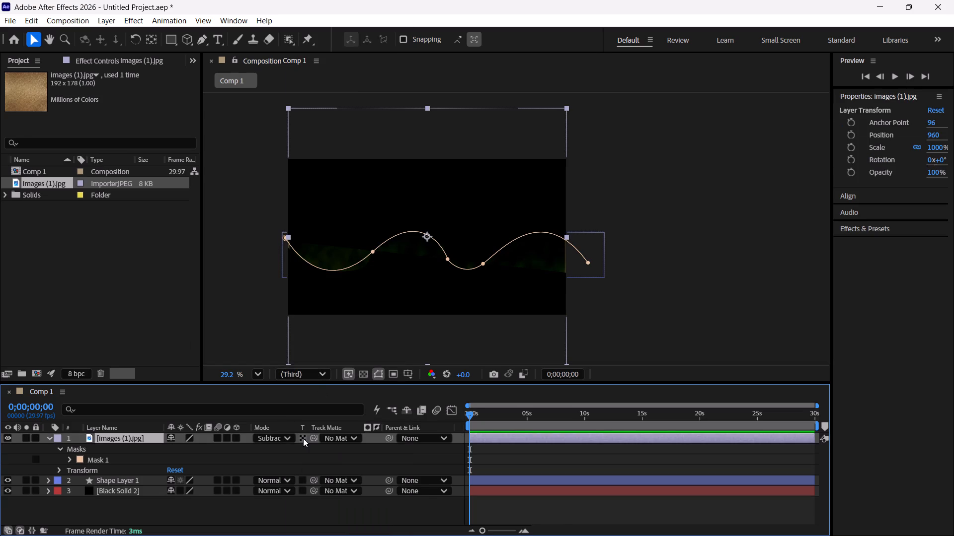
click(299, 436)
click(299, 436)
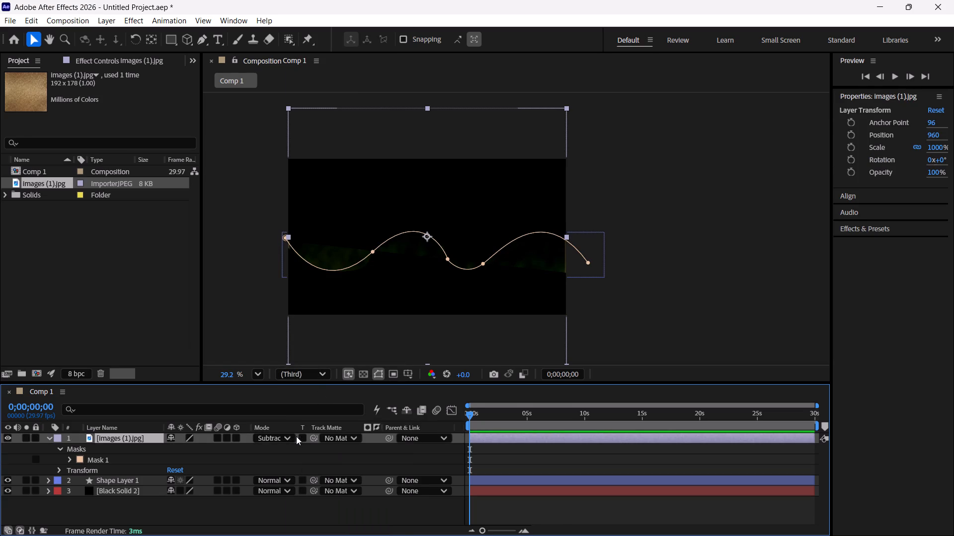
Set the texture image layer's blending mode to Overlay.
click(285, 435)
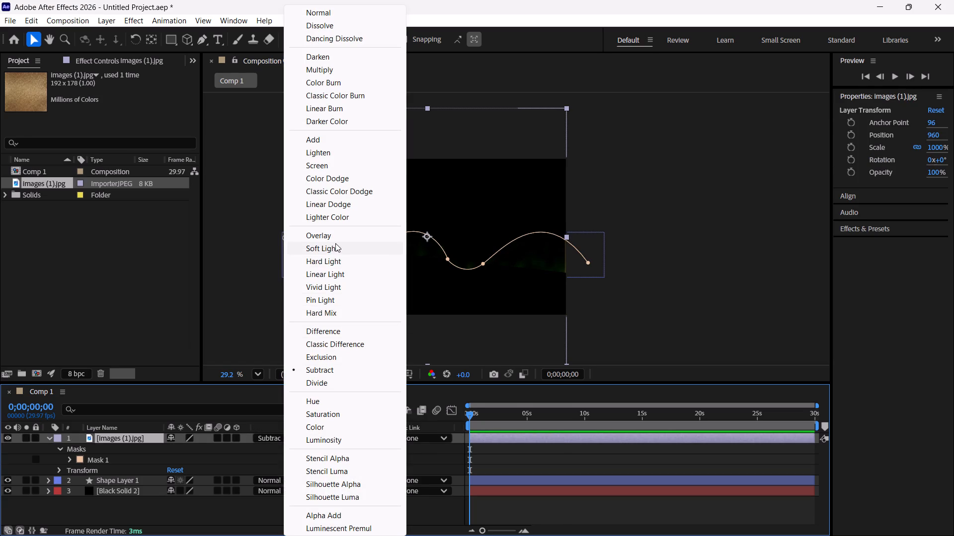
click(335, 238)
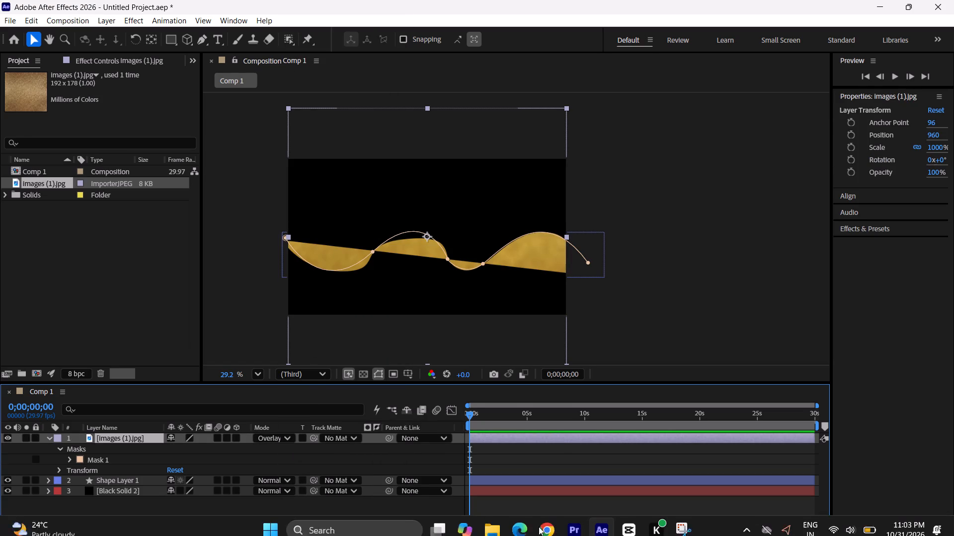
Switch to ChatGPT in Chrome and review the tutorial's remaining guidance on fabric texture, effects, wave animation and final lighting.
click(555, 521)
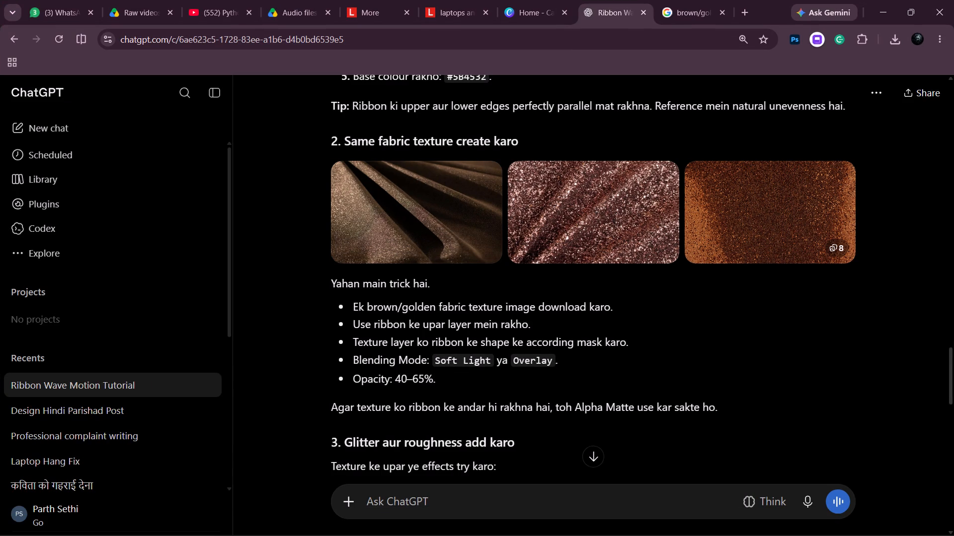
scroll(508, 340, down, 6)
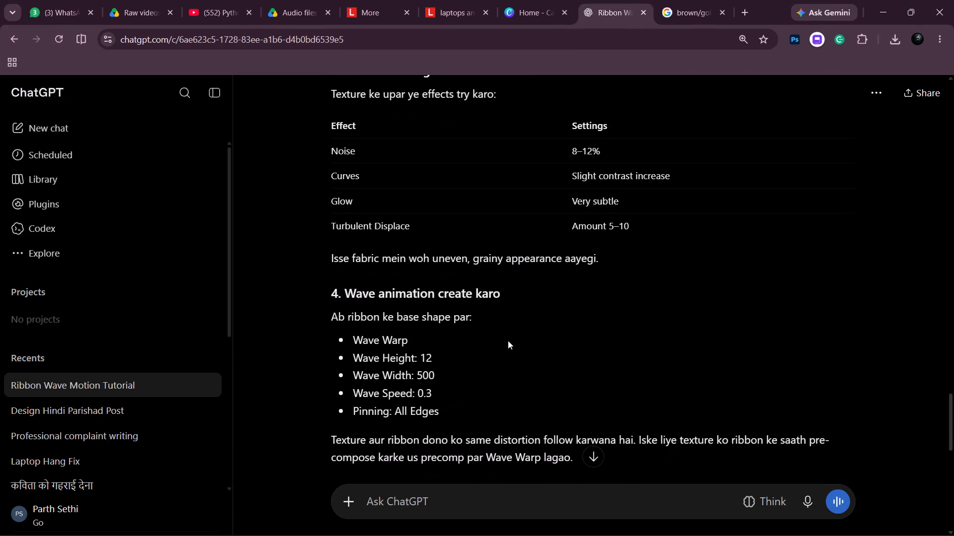
scroll(508, 340, down, 1)
scroll(503, 282, down, 5)
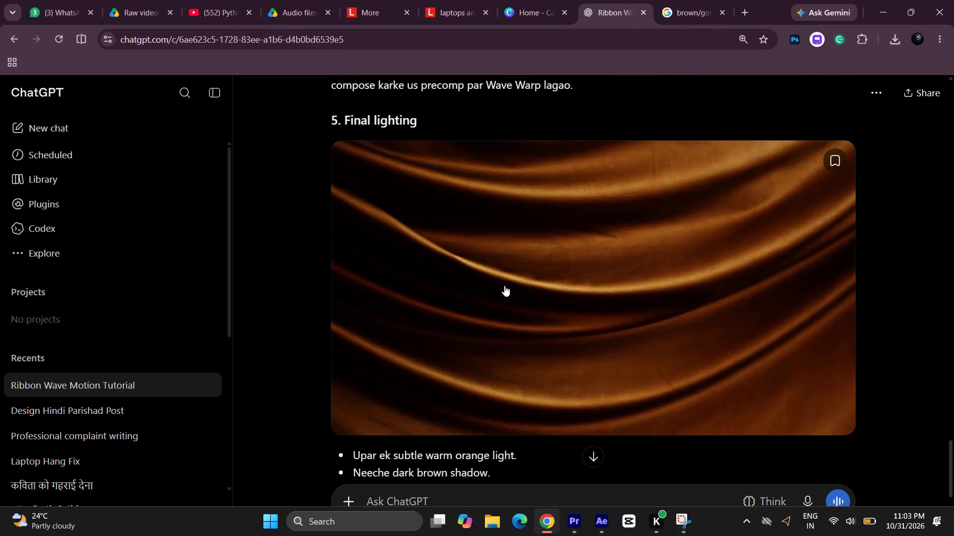
scroll(493, 394, down, 8)
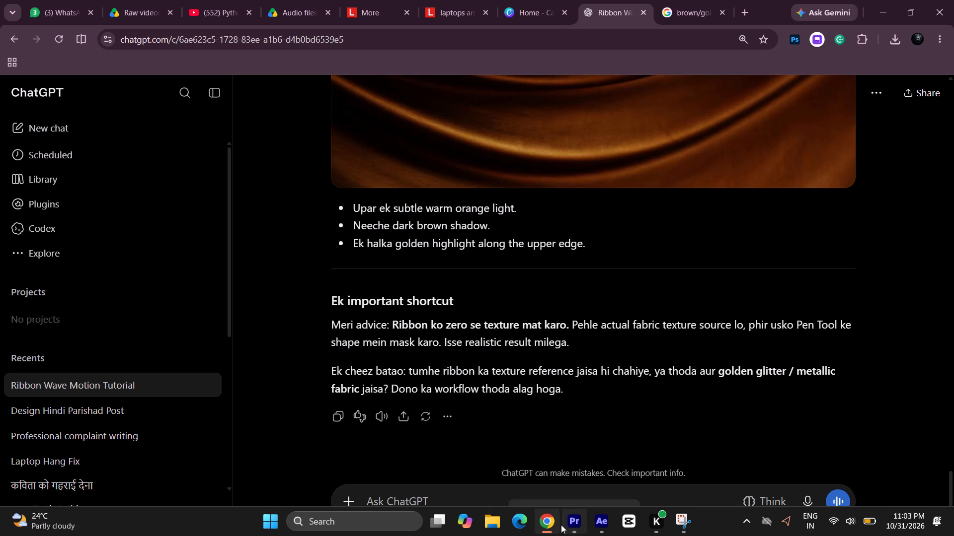
Return to After Effects and capture a full-screen screenshot of the ribbon composition and its layers.
click(556, 524)
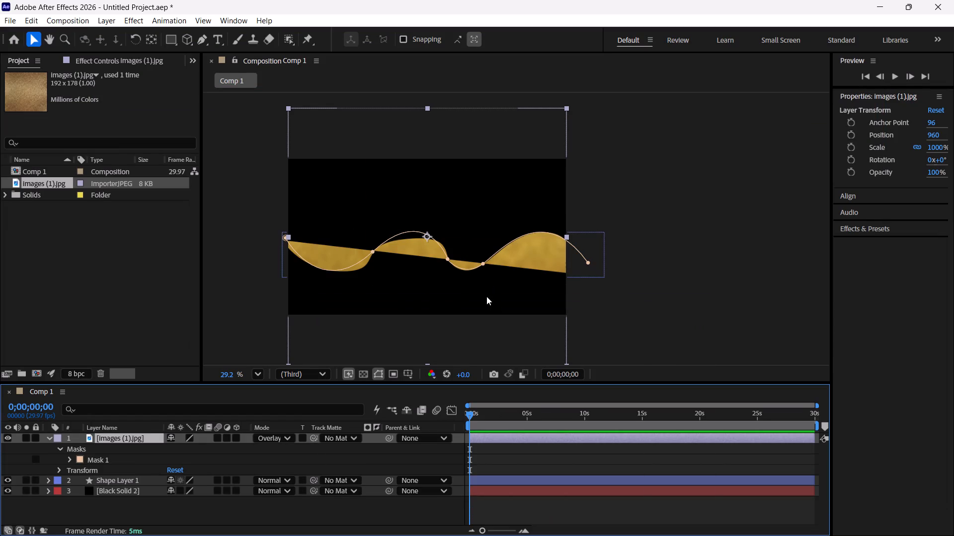
key(Print)
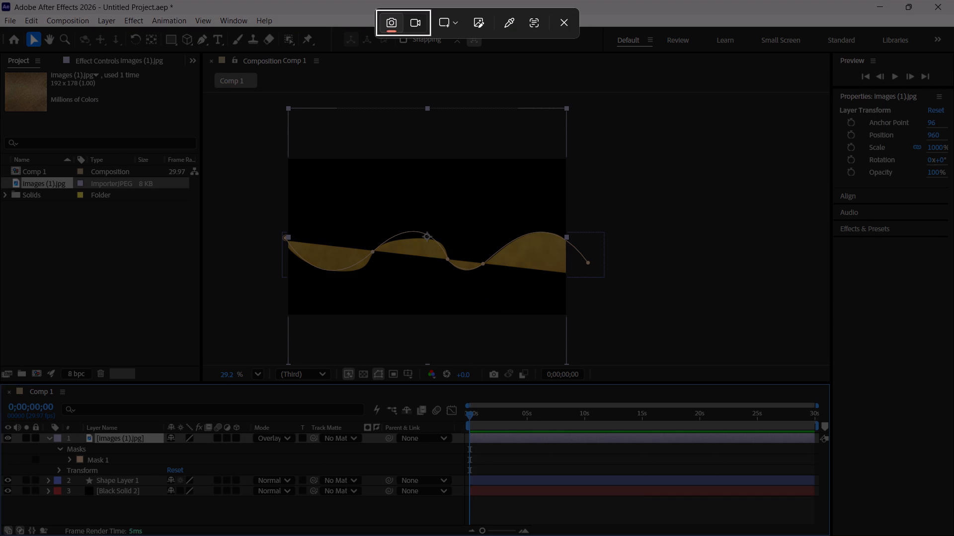
drag(0, 0, 953, 535)
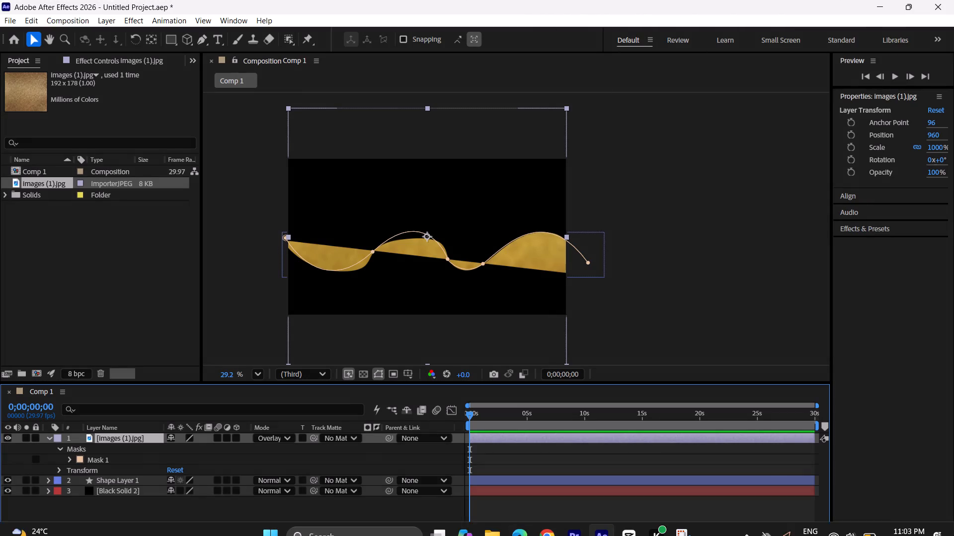
click(864, 357)
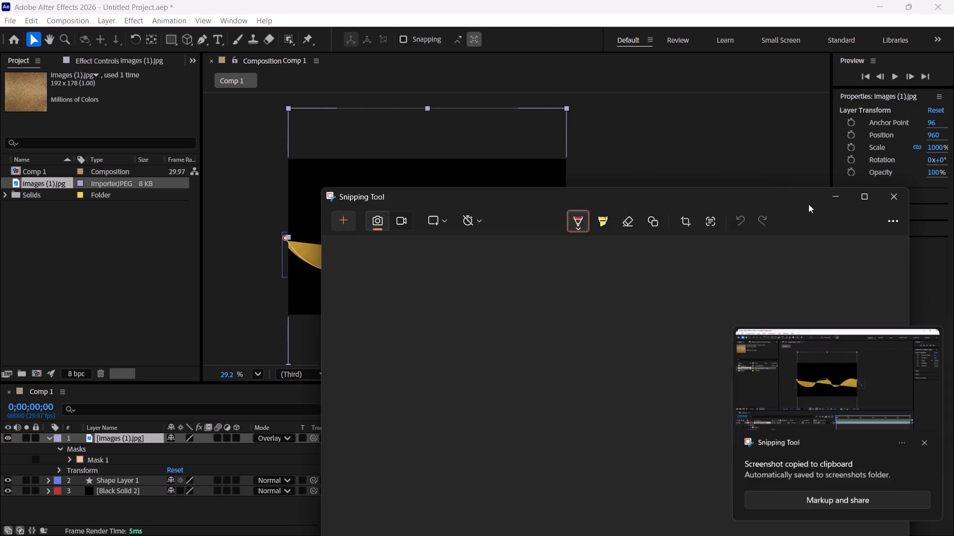
click(833, 222)
click(833, 201)
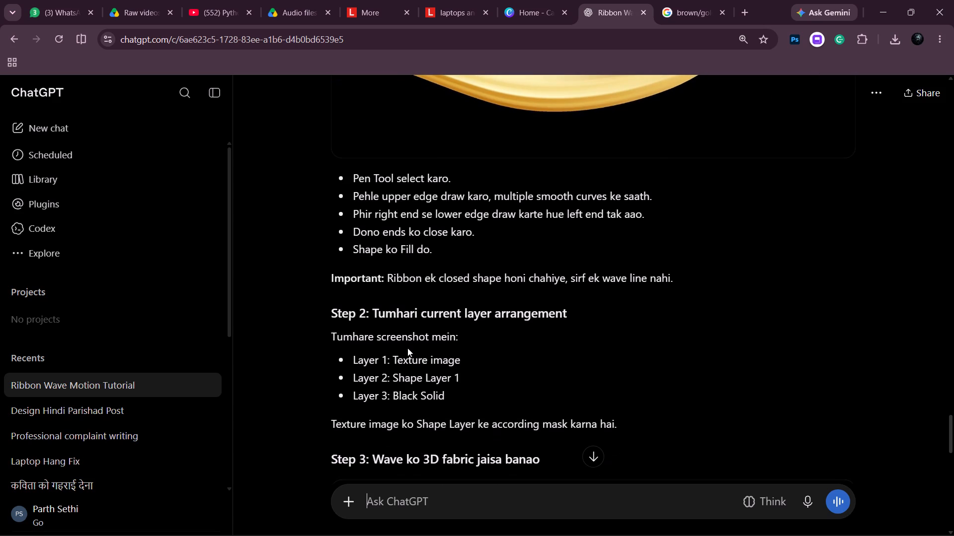
double_click(574, 523)
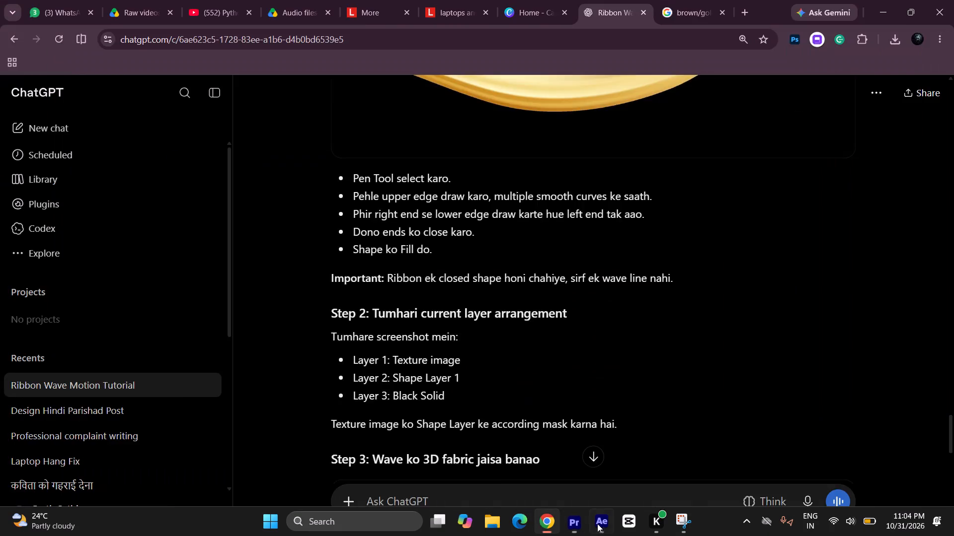
Back in After Effects, move the end vertex of the texture image's Mask 1 path slightly farther beyond the composition's right edge.
click(601, 524)
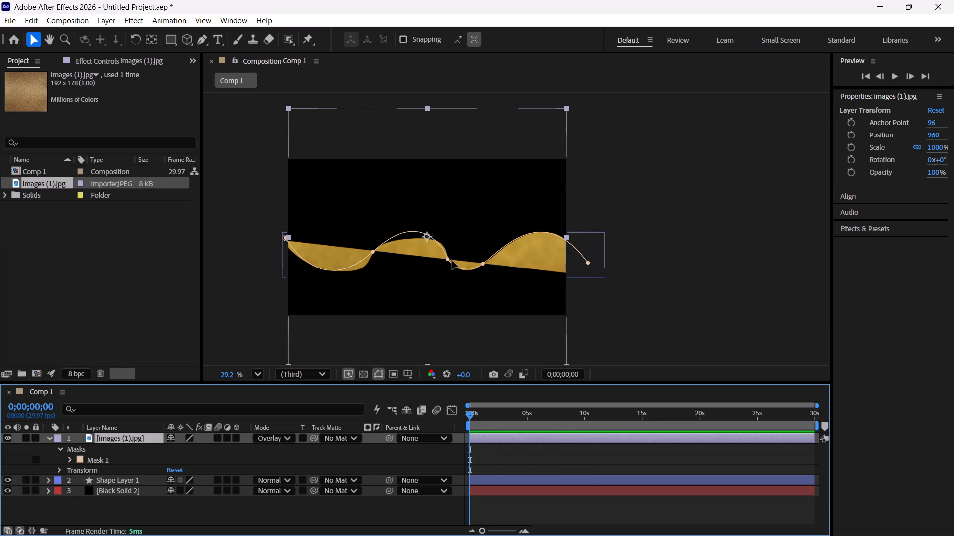
click(590, 262)
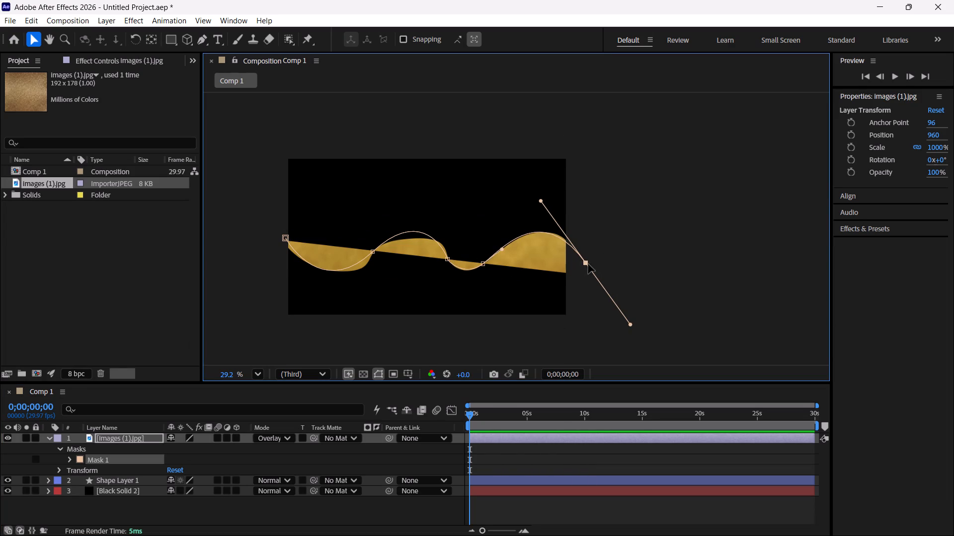
drag(587, 262, 606, 310)
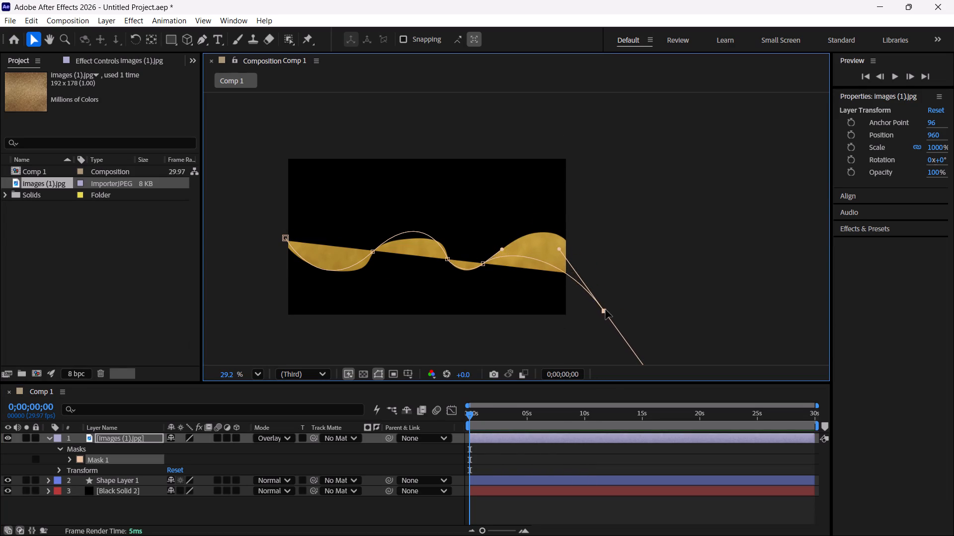
drag(606, 310, 600, 265)
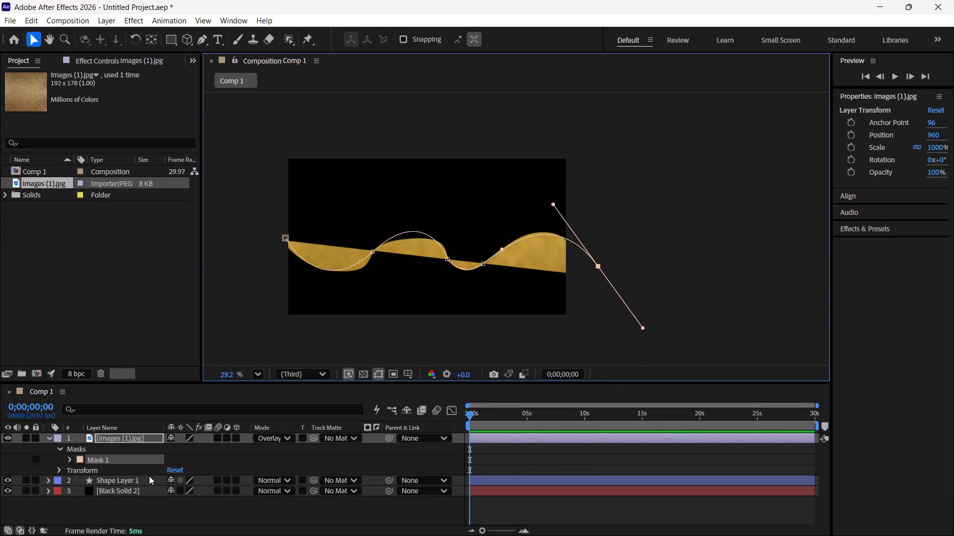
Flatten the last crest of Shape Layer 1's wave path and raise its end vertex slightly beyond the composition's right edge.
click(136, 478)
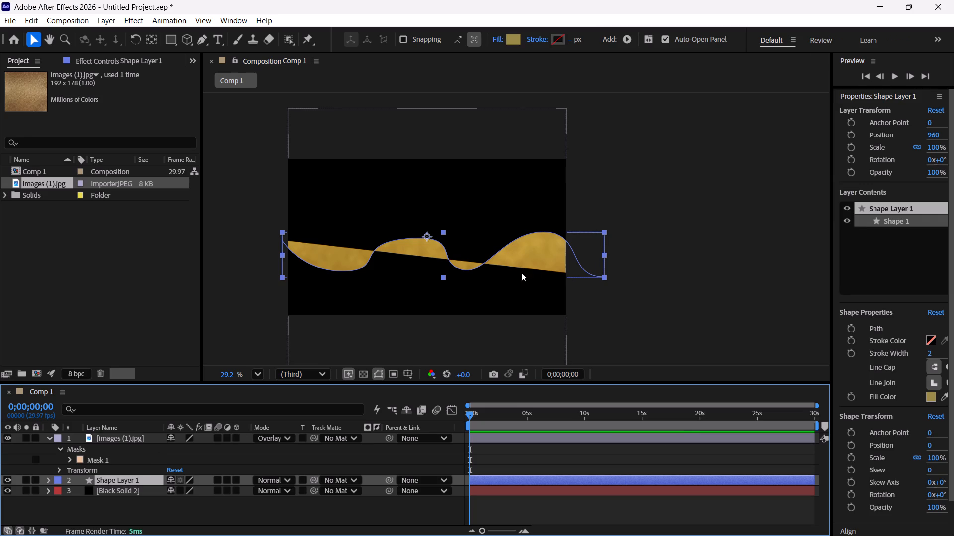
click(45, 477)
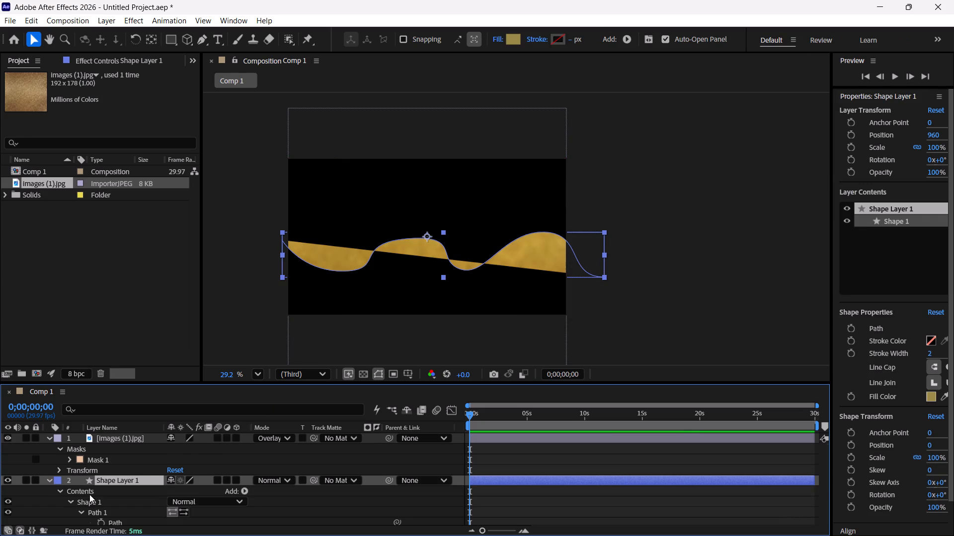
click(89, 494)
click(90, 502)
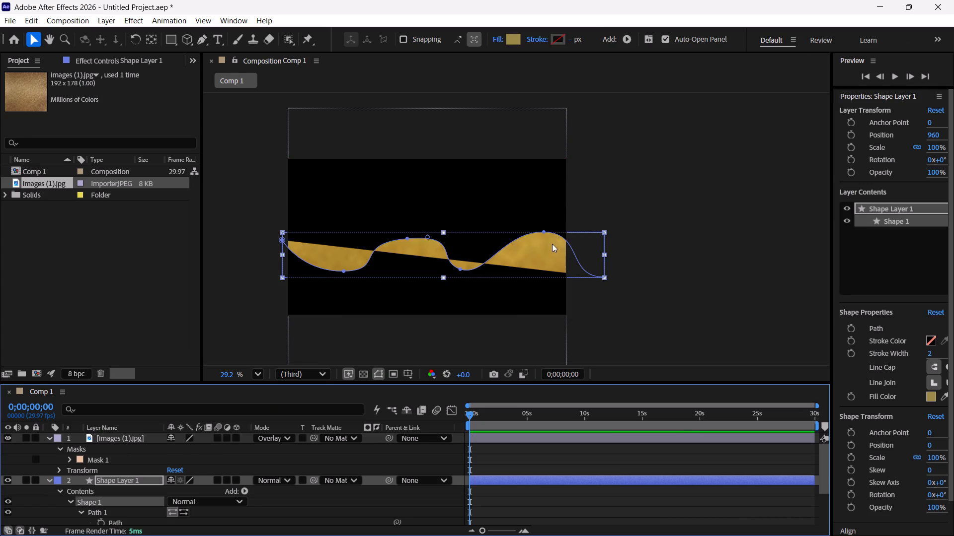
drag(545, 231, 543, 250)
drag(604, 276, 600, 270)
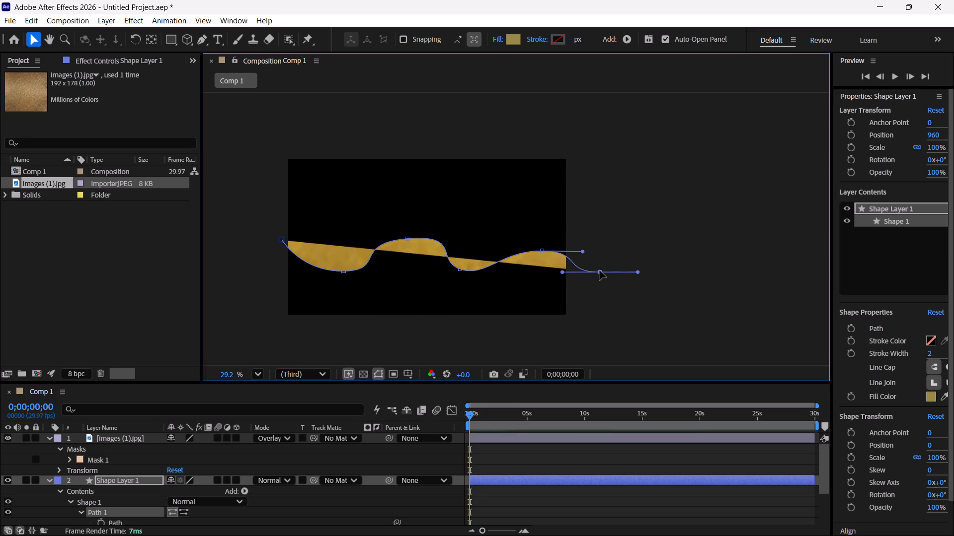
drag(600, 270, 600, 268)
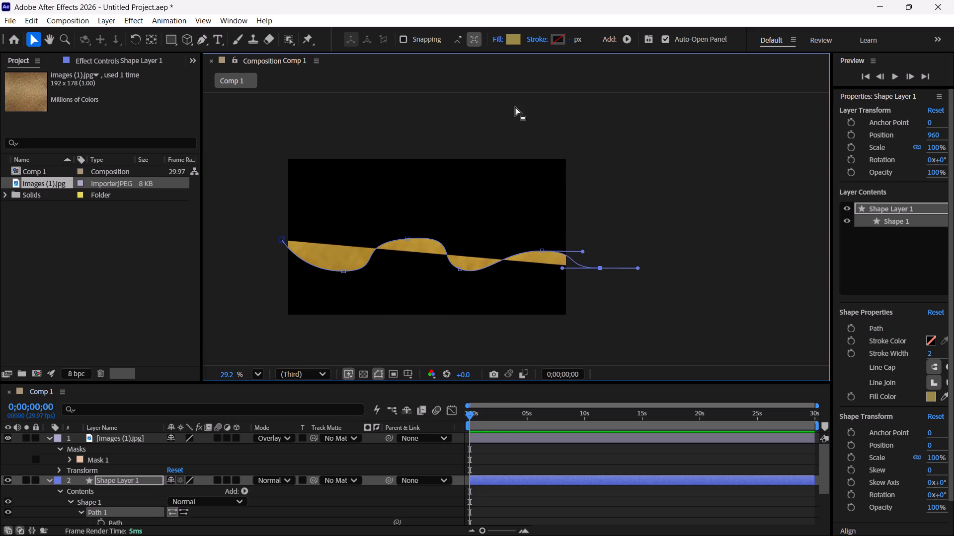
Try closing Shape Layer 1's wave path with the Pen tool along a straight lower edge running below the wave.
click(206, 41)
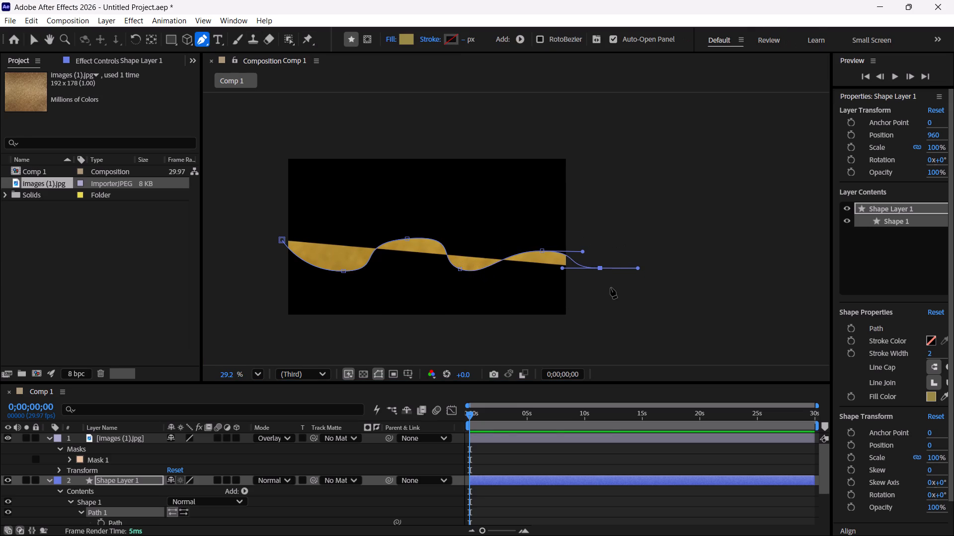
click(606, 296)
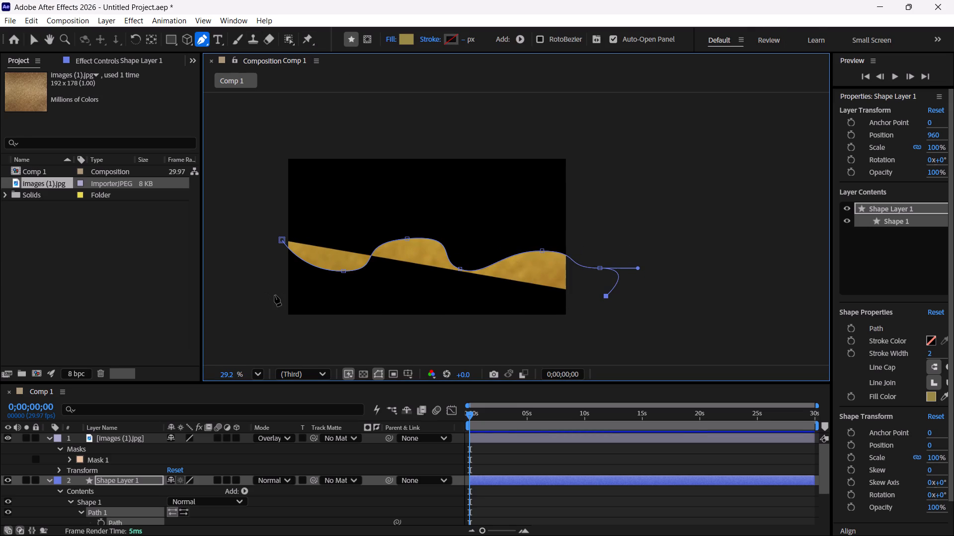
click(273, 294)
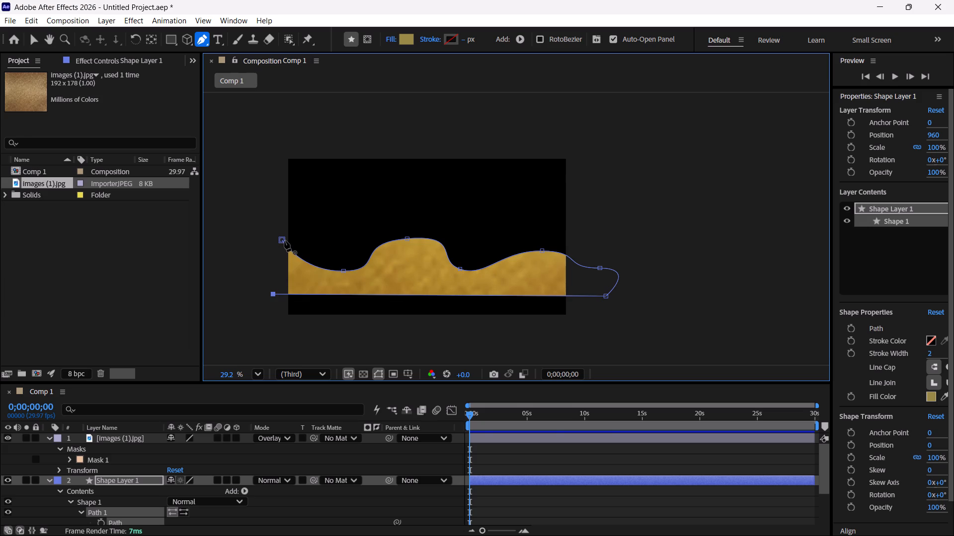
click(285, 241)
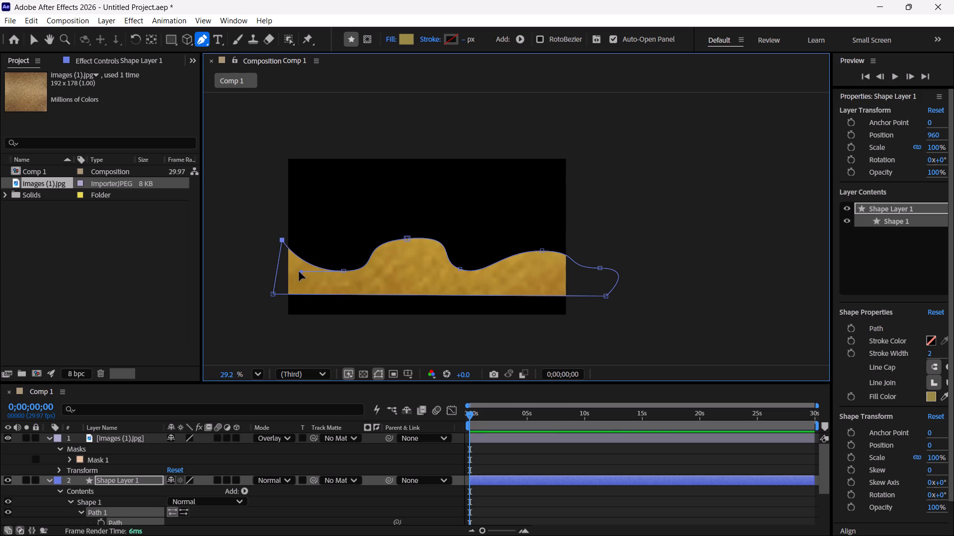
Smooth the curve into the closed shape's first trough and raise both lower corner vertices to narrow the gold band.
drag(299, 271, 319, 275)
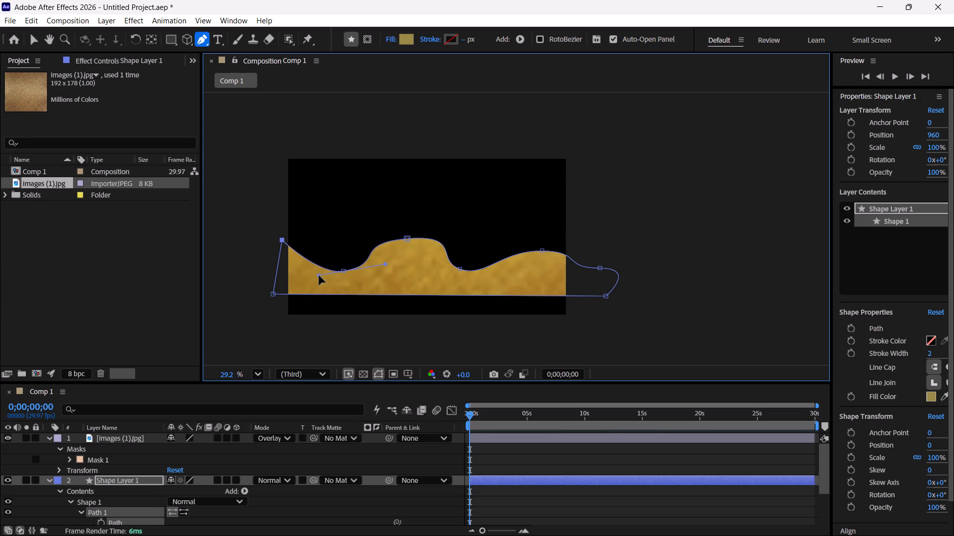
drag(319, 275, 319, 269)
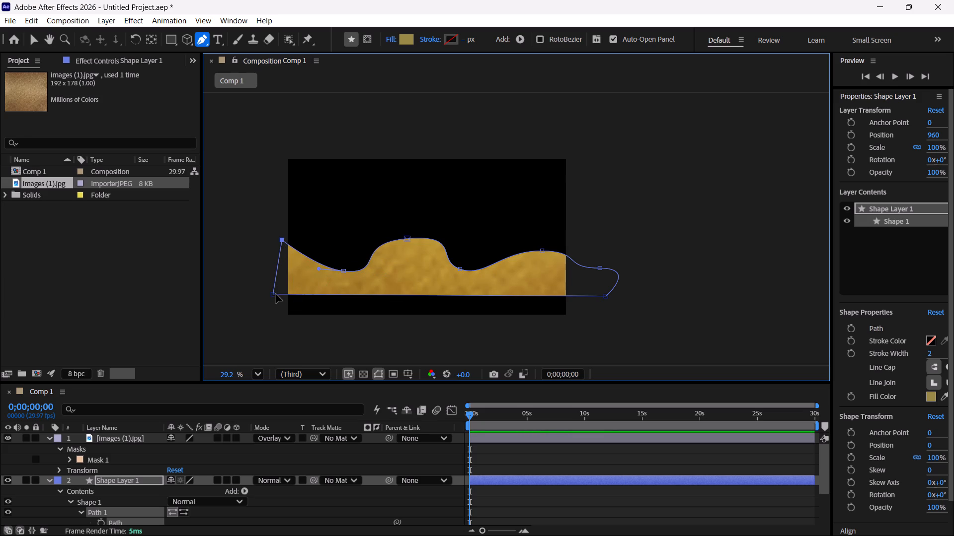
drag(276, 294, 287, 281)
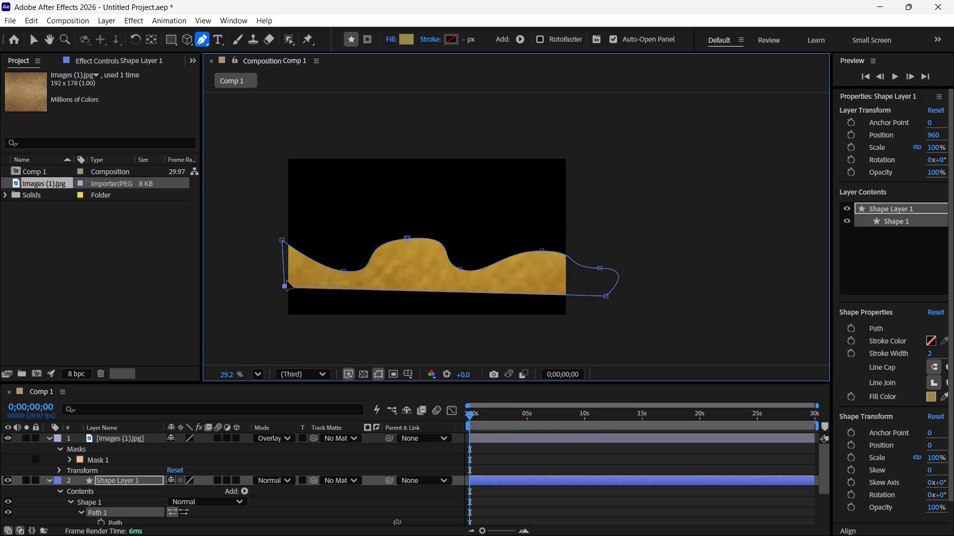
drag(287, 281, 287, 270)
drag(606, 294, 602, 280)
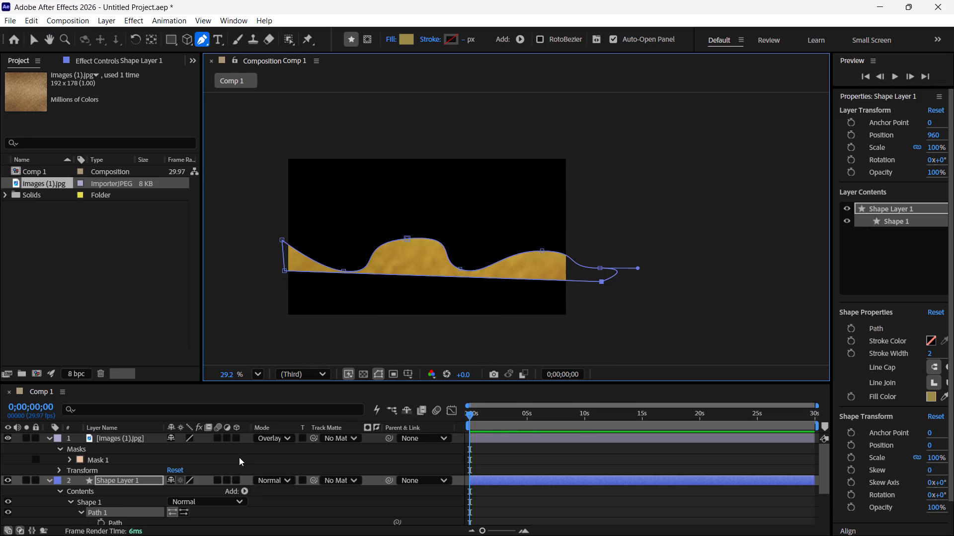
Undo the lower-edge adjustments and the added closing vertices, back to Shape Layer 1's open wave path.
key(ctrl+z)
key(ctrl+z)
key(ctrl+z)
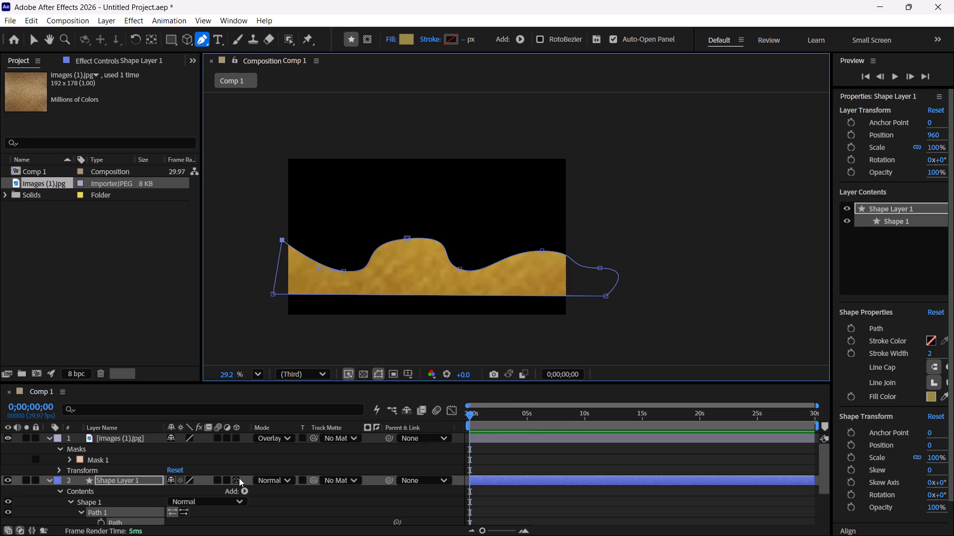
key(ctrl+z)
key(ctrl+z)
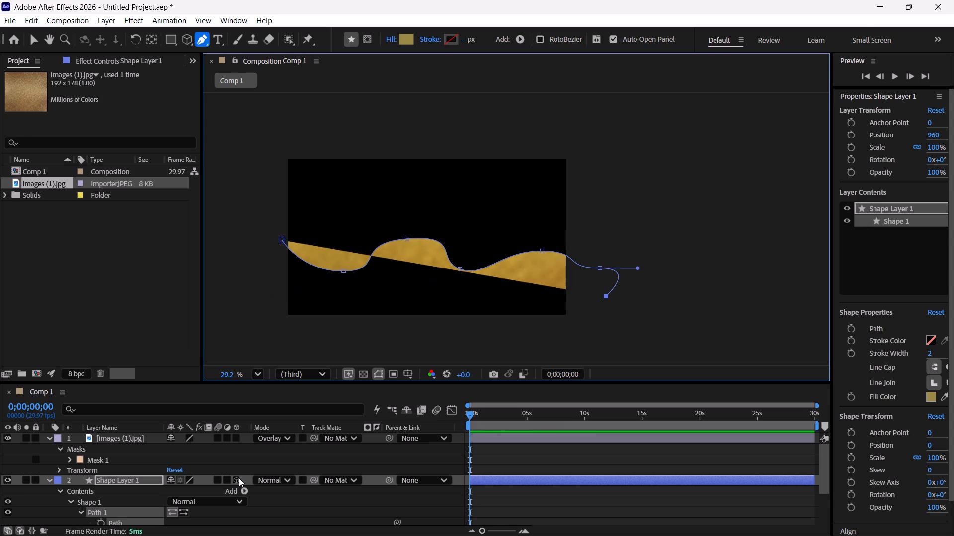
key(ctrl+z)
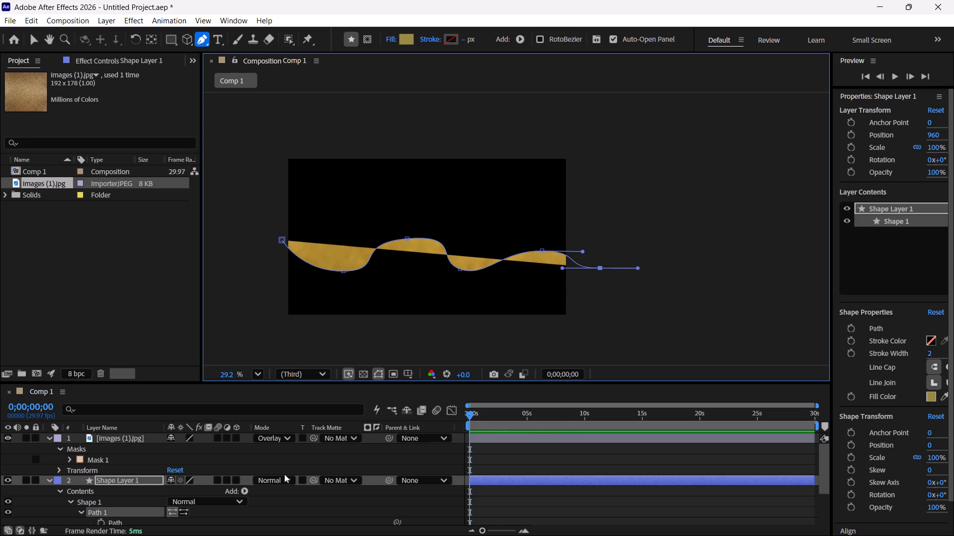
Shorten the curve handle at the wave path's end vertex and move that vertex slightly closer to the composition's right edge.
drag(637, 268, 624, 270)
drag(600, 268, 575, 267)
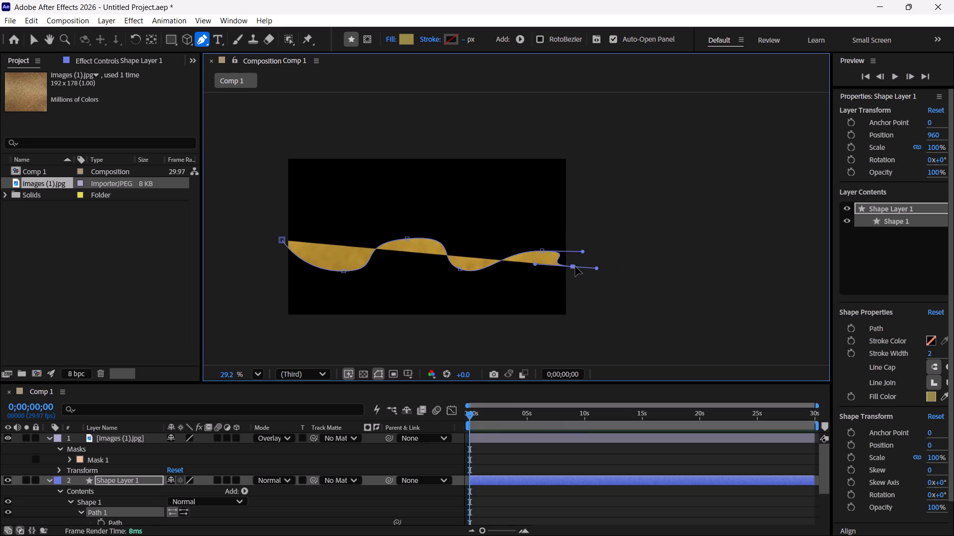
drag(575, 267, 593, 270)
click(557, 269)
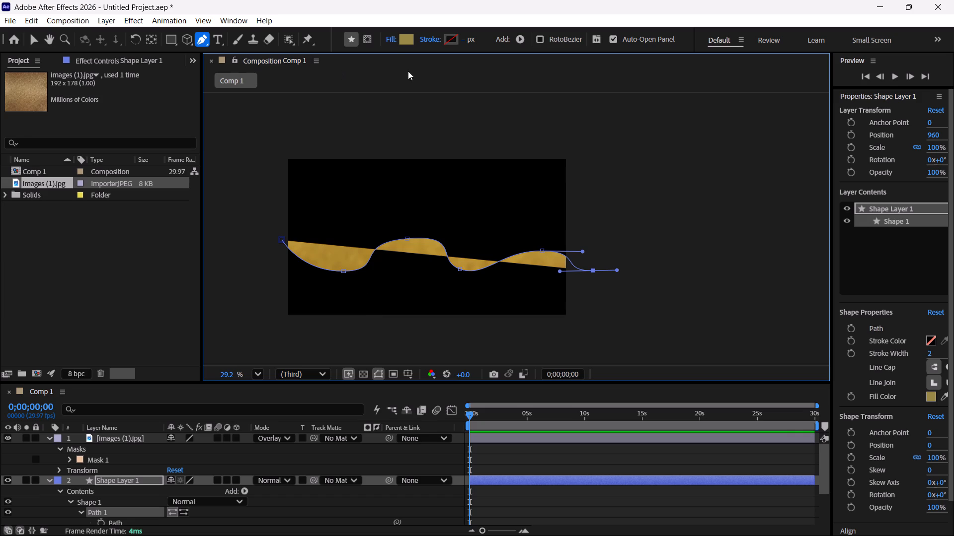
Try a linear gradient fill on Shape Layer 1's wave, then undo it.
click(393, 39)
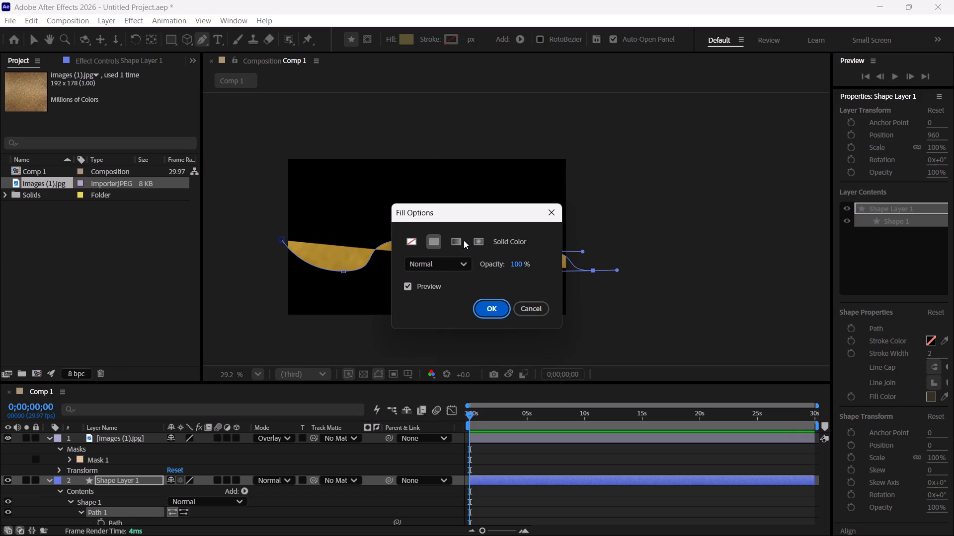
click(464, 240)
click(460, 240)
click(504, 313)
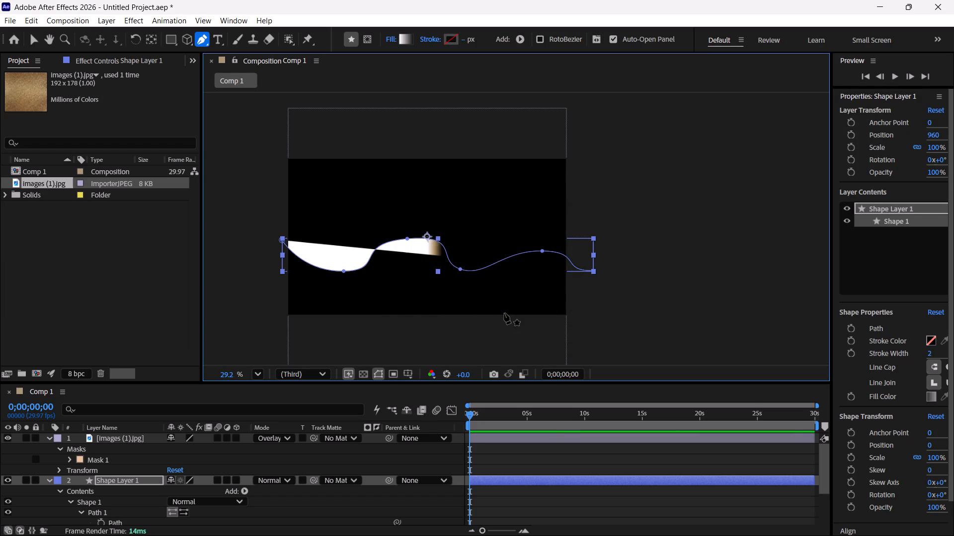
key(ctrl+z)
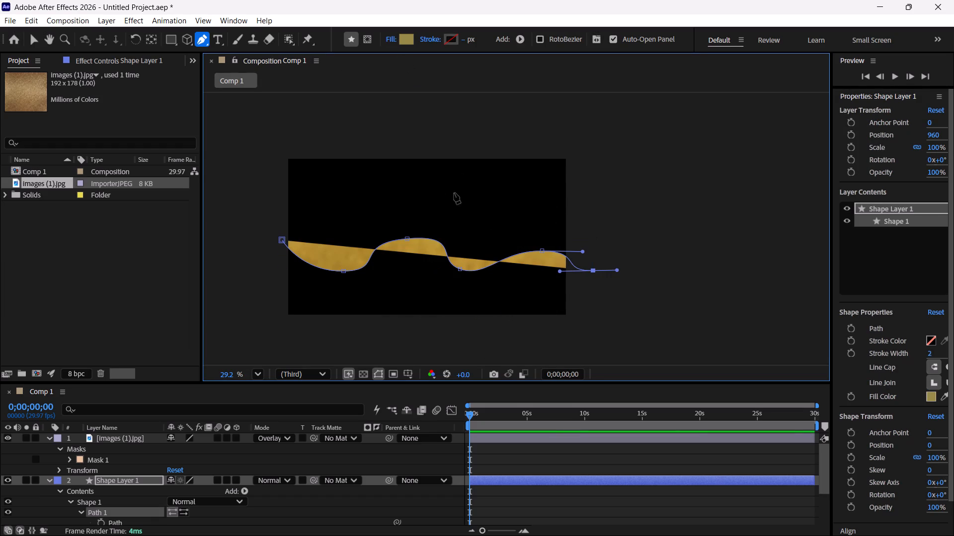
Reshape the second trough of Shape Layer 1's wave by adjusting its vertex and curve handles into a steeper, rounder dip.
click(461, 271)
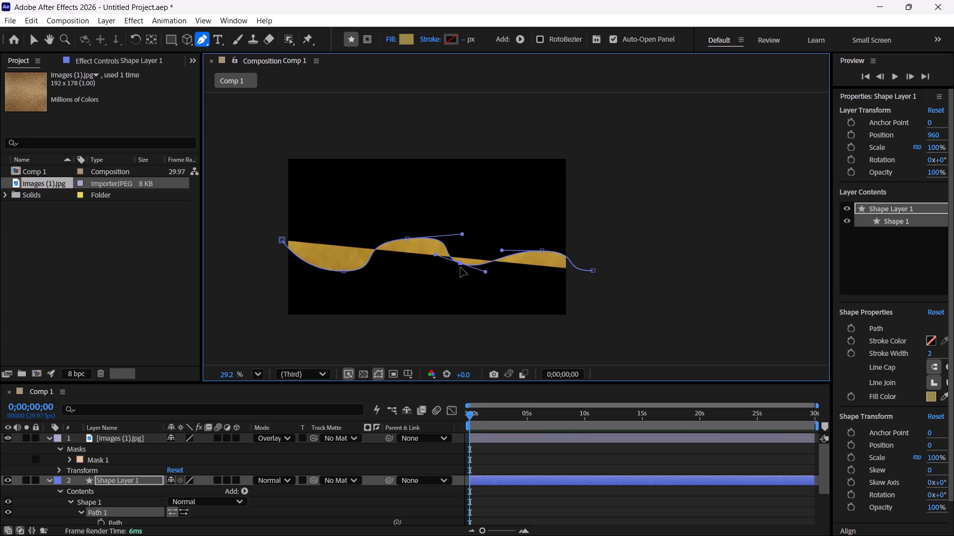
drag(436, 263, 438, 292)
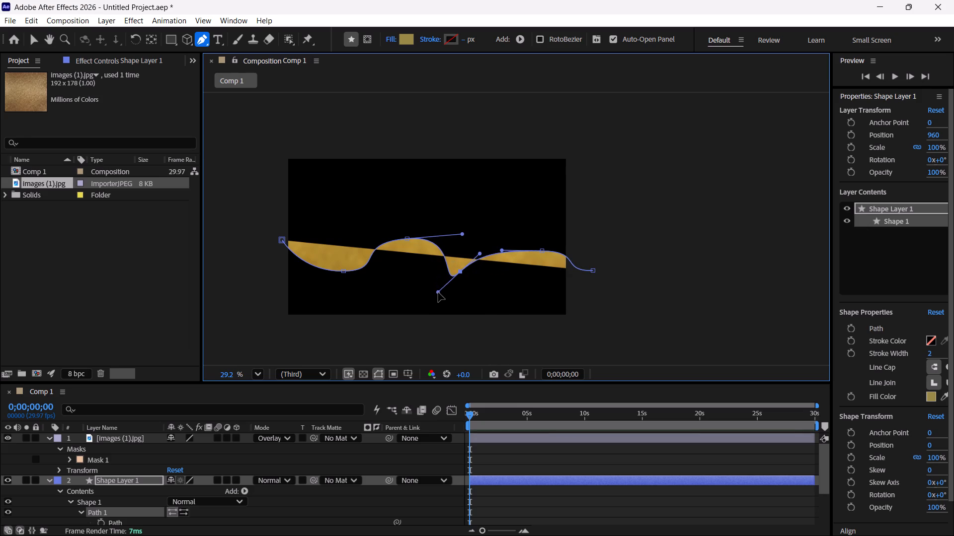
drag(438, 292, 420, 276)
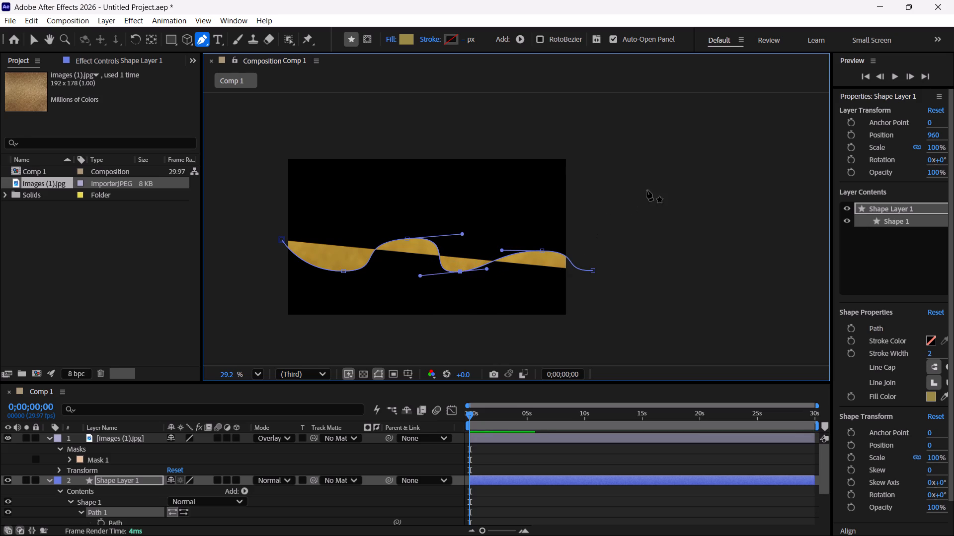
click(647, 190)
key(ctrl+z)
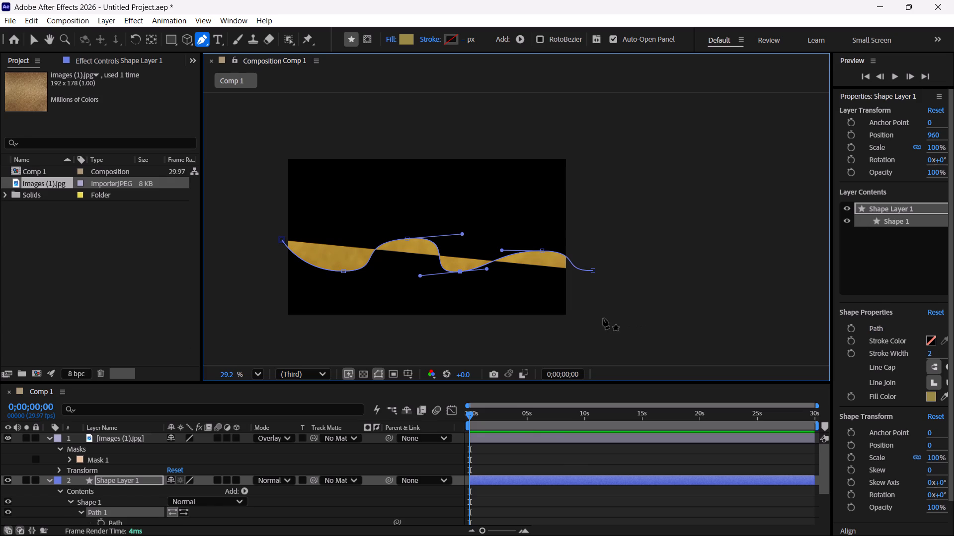
With no layer selected, inspect the ribbon up close and set the shape stroke to None.
click(575, 456)
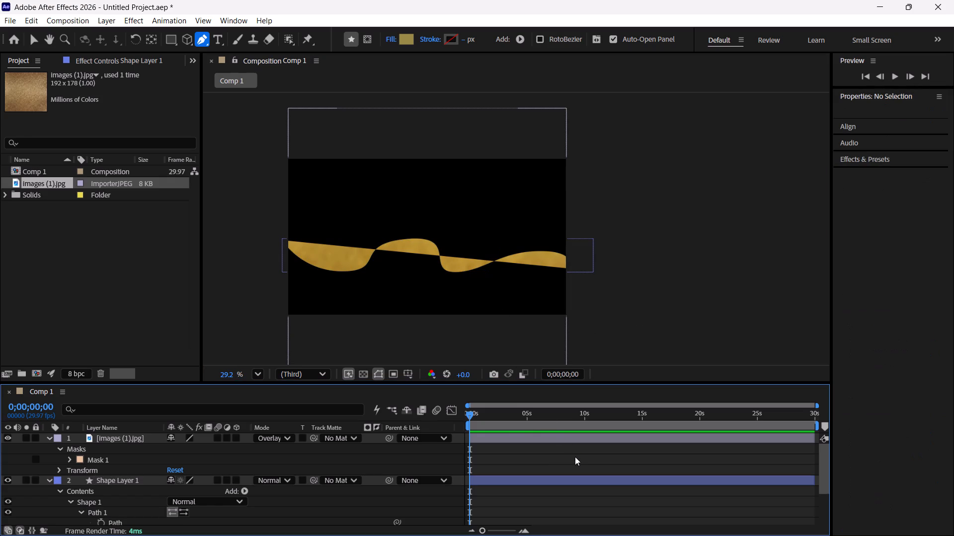
scroll(506, 295, up, 10)
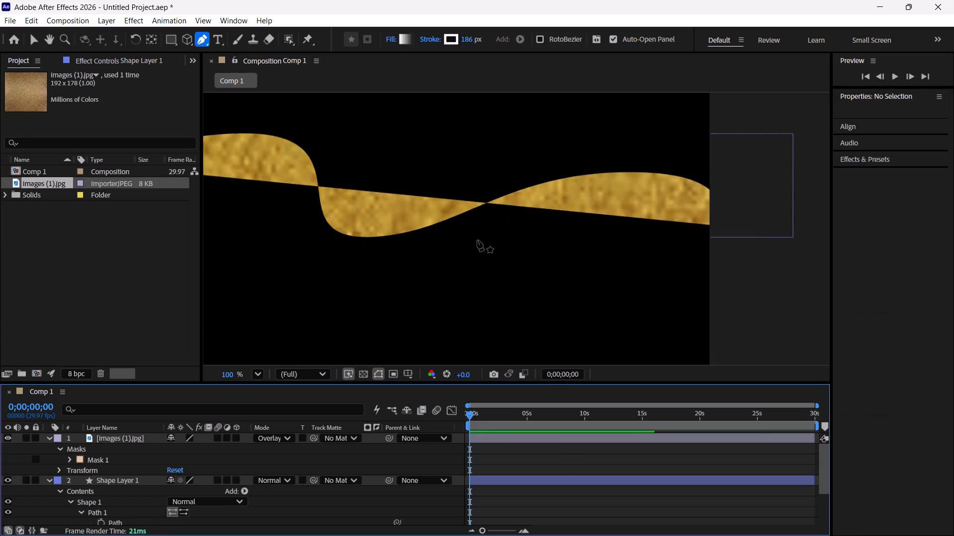
scroll(477, 240, up, 20)
scroll(477, 240, up, 6)
scroll(457, 184, down, 19)
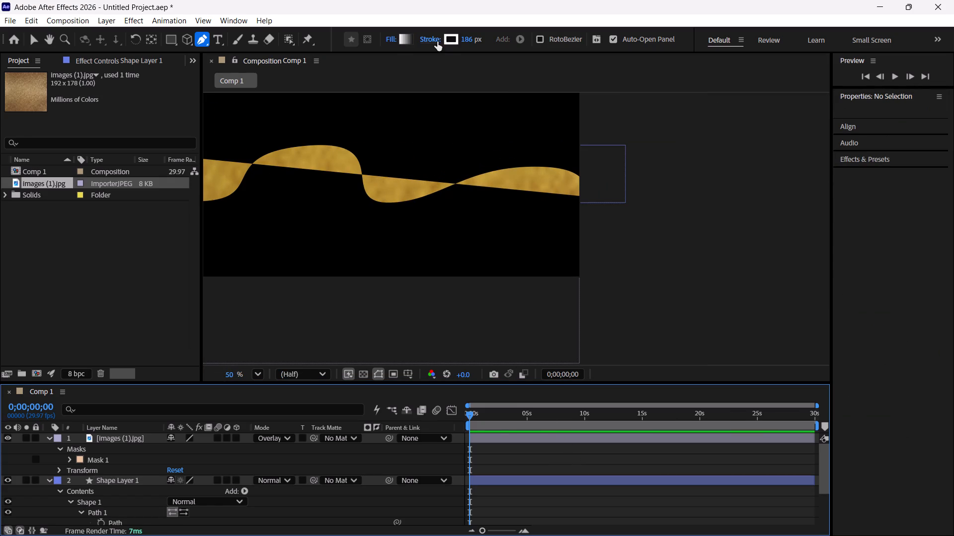
click(437, 42)
click(412, 246)
click(482, 308)
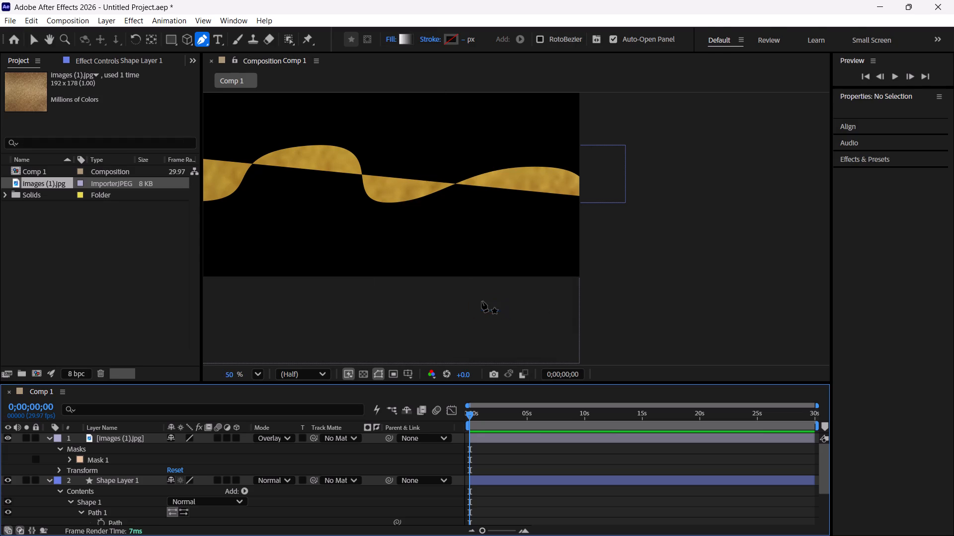
scroll(430, 206, down, 4)
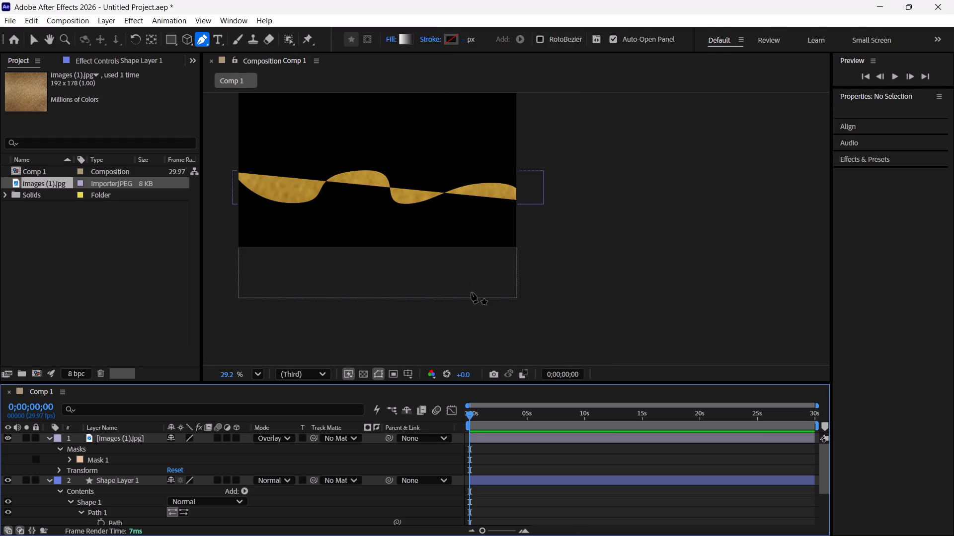
Compare the ribbon with the reference frame in Premiere and ChatGPT's closed-shape instructions in Chrome, then return to After Effects.
click(569, 525)
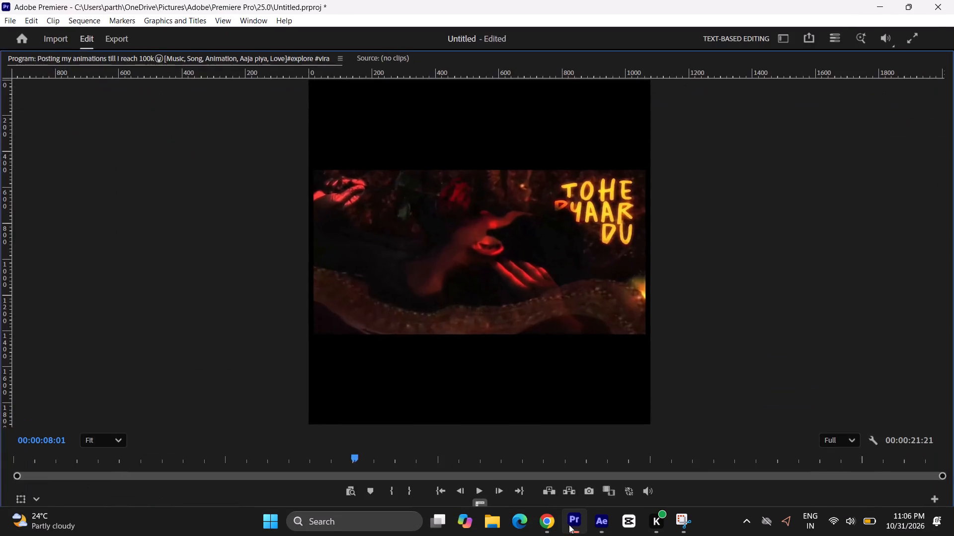
click(569, 525)
click(551, 527)
click(549, 527)
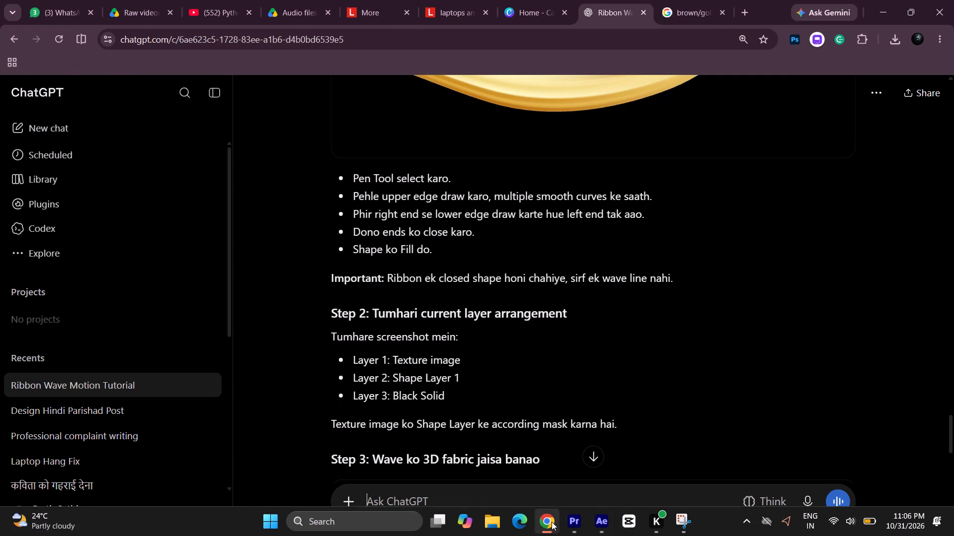
click(552, 522)
click(576, 522)
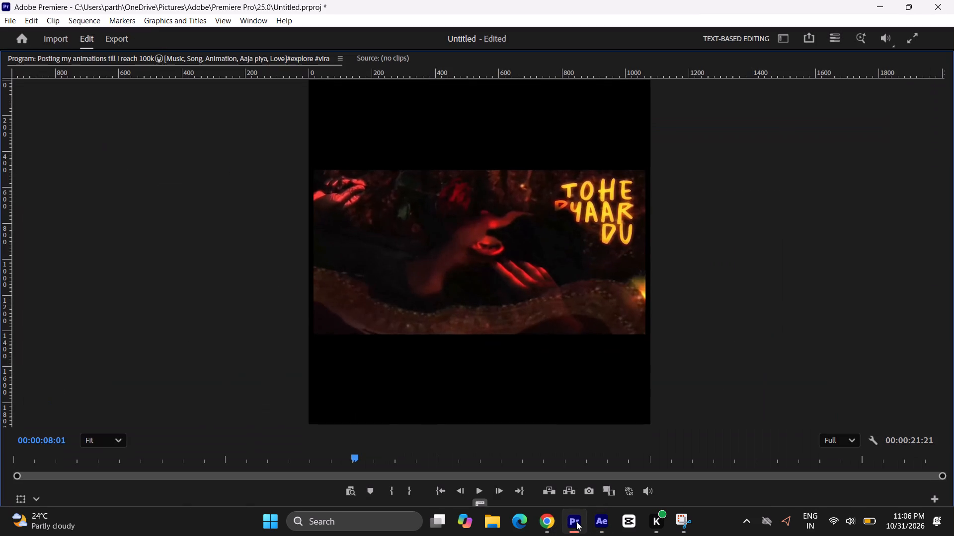
click(576, 522)
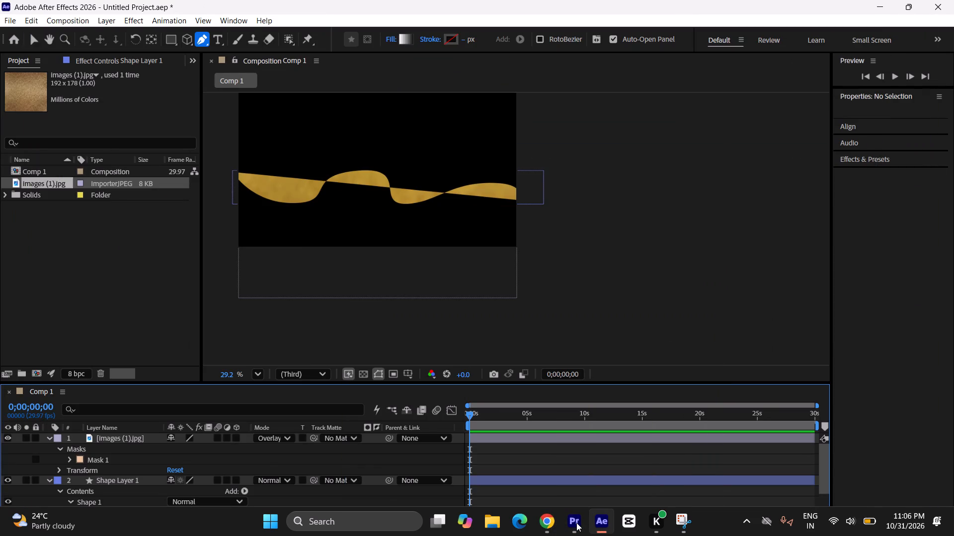
Delete Shape Layer 1 from Comp 1.
click(111, 480)
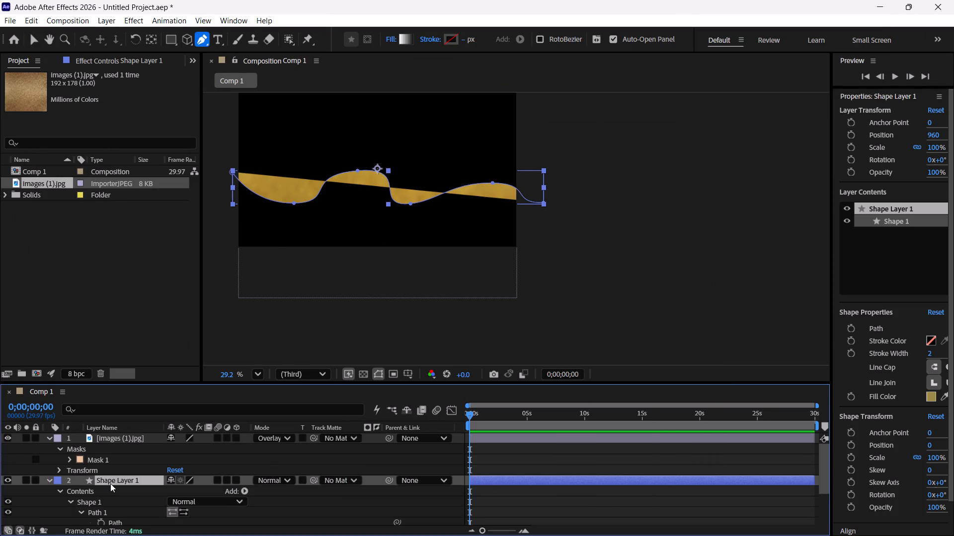
key(Delete)
Select the texture image layer Images (1).jpg in Comp 1.
click(125, 444)
click(125, 443)
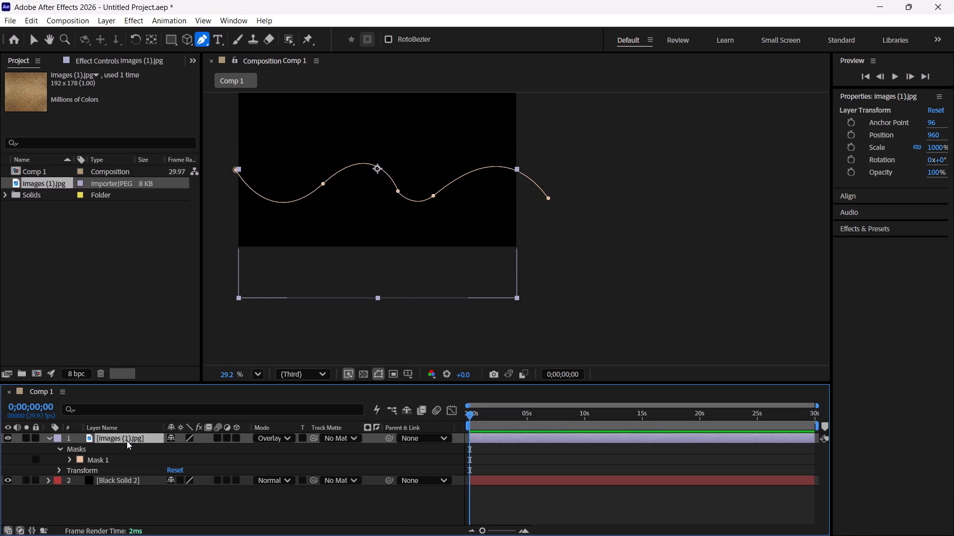